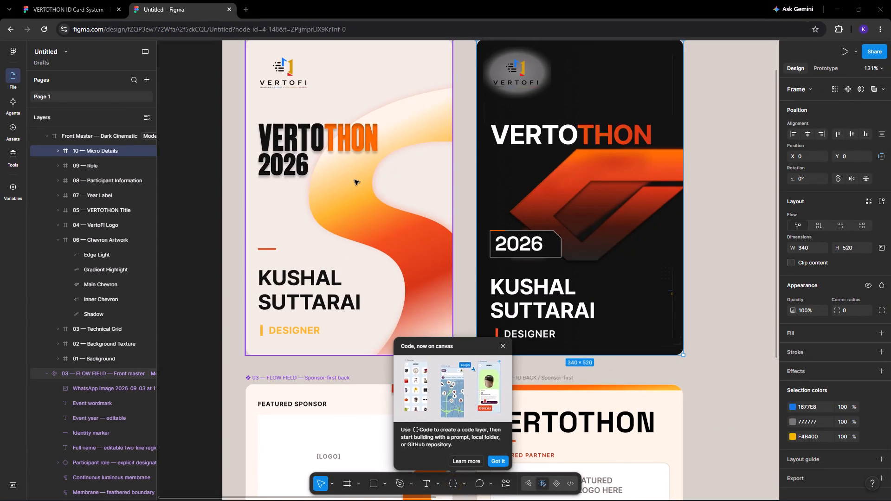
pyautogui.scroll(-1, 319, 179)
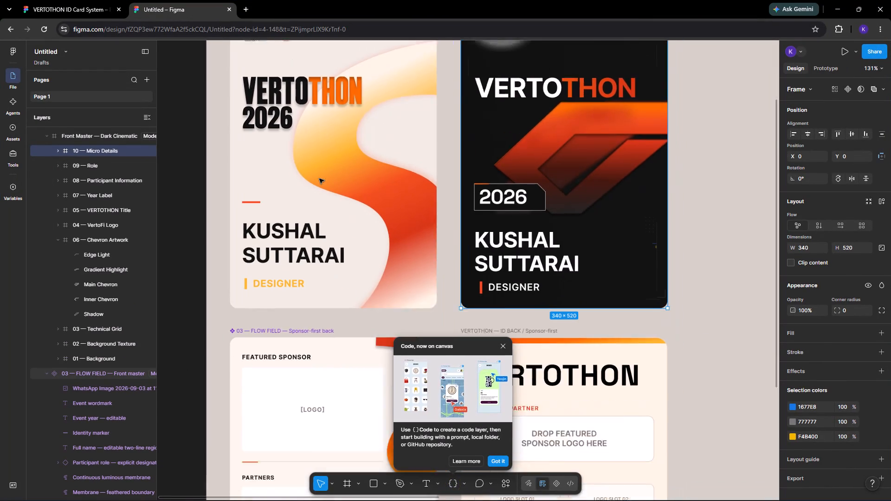
# Select the eight coloured lanyard strips in the Figma file and dismiss the "Code, now on canvas" notice.
pyautogui.scroll(-1, 319, 179)
pyautogui.hscroll(-2, 319, 179)
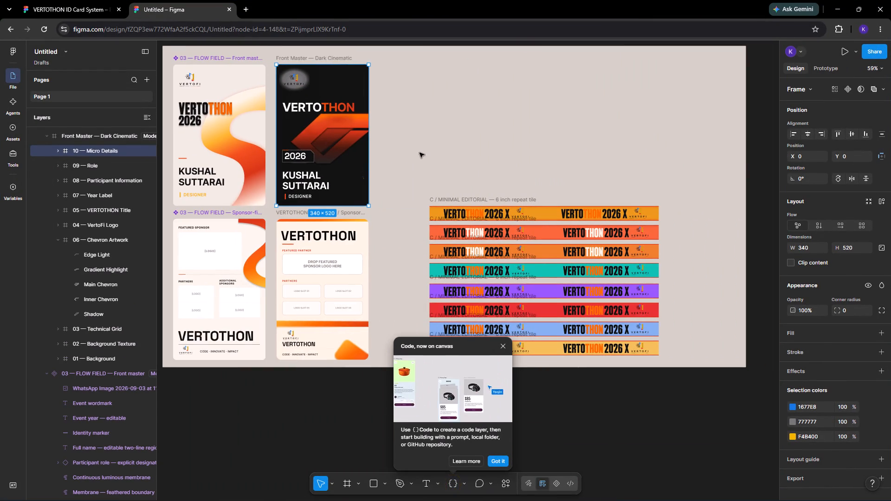
pyautogui.click(415, 151)
pyautogui.moveTo(415, 151); pyautogui.dragTo(663, 379)
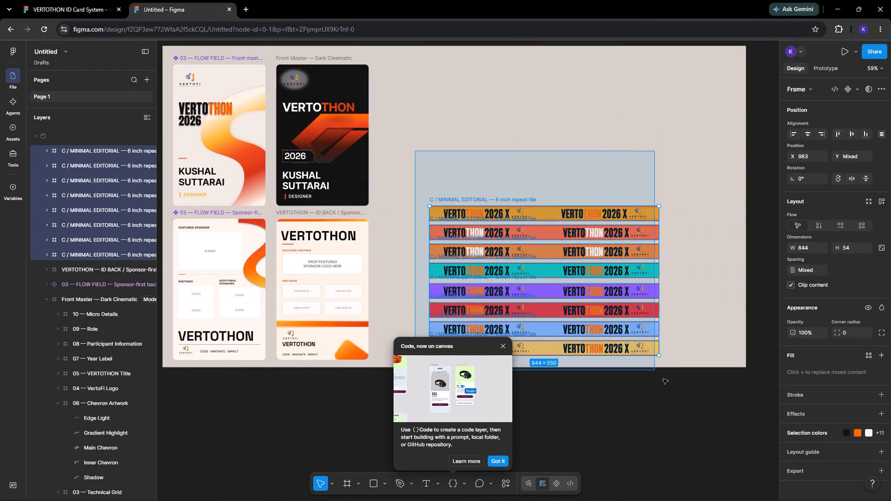
pyautogui.moveTo(663, 379); pyautogui.dragTo(669, 386)
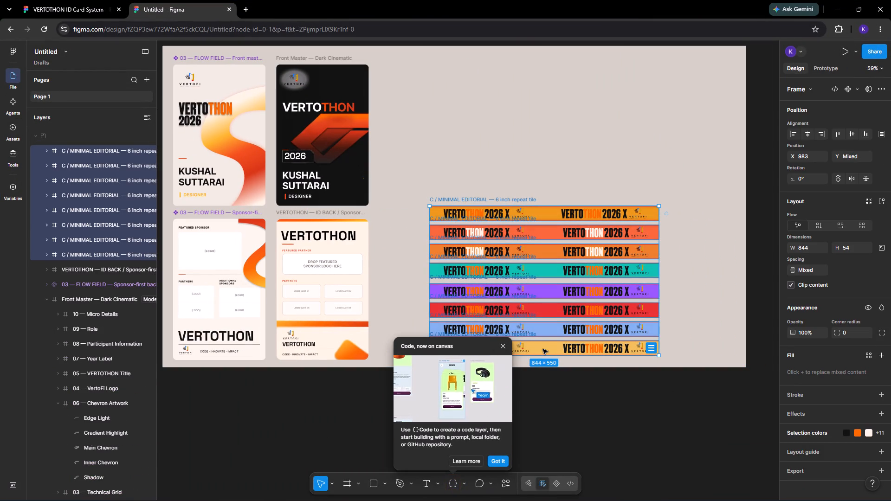
pyautogui.click(501, 350)
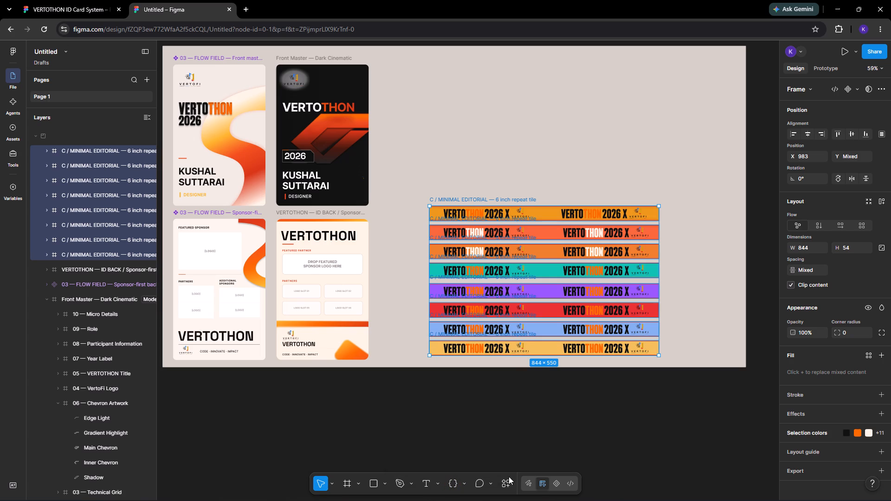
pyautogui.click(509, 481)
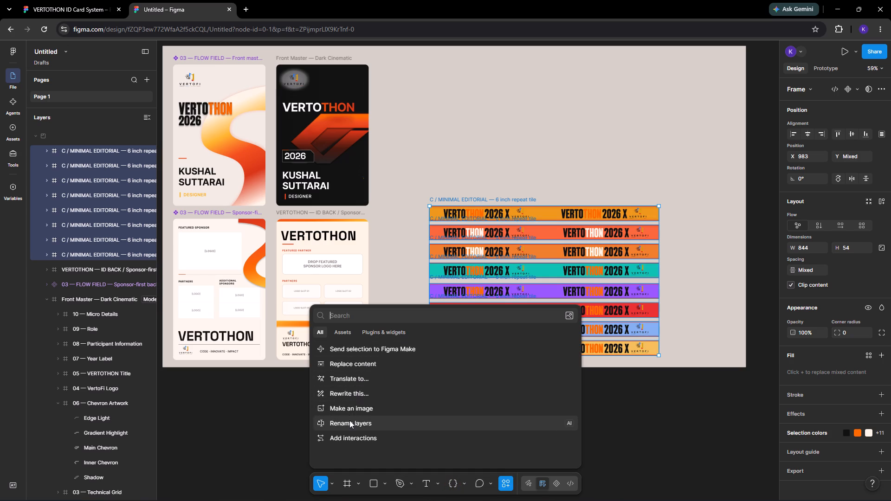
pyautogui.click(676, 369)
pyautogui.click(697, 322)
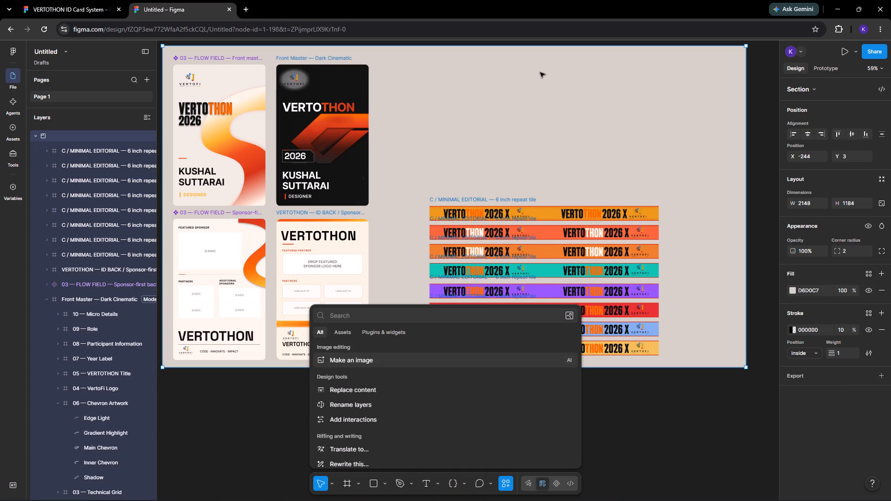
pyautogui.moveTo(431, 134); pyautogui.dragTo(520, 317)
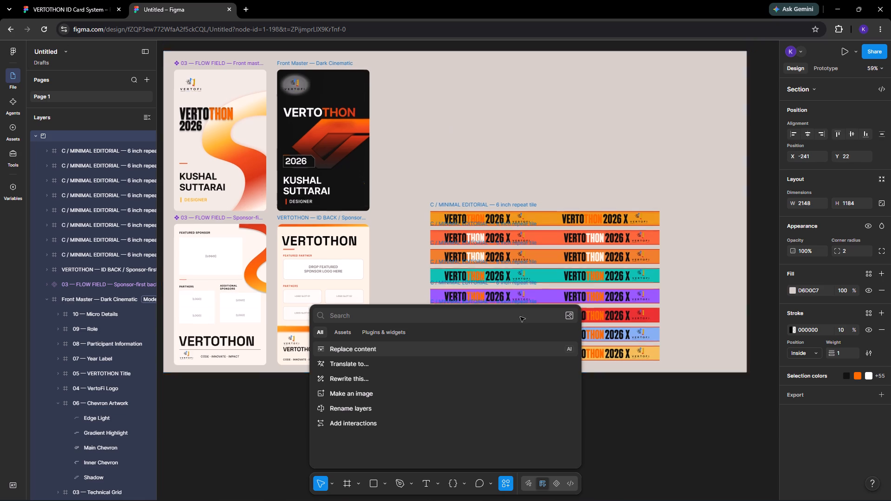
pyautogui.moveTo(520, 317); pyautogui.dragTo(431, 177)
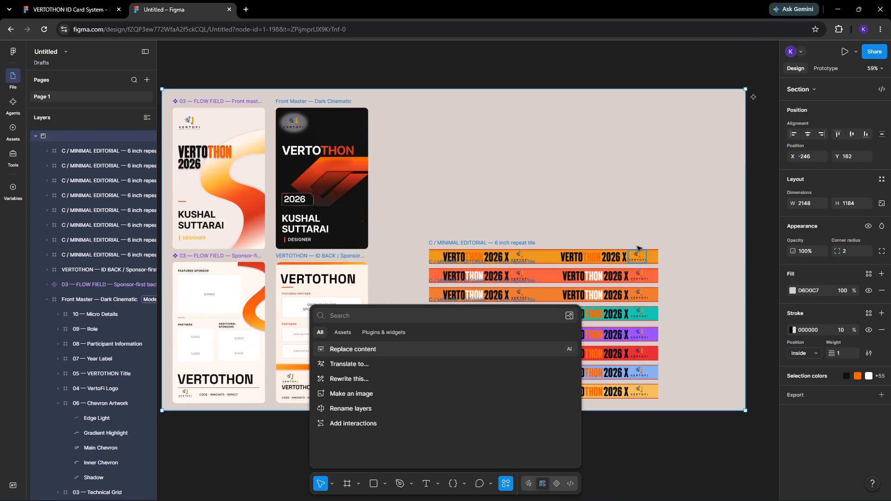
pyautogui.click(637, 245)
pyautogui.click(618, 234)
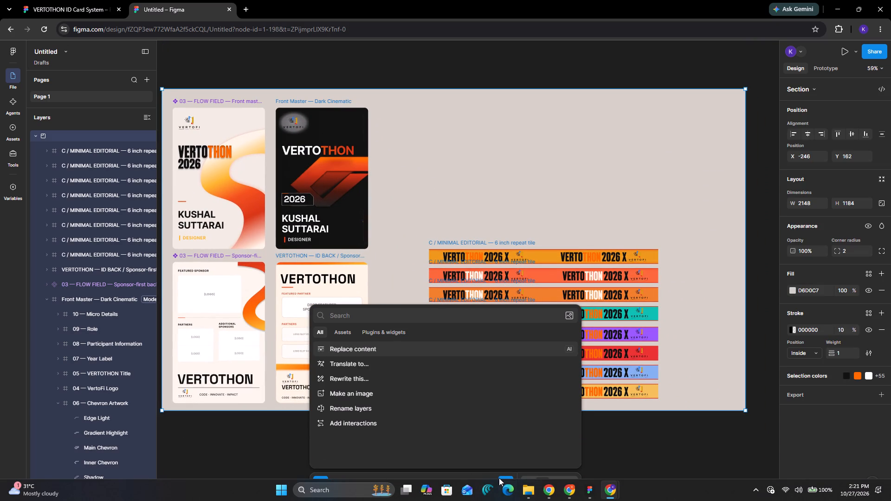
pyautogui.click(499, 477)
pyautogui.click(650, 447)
# Submit the copied lanyard redesign prompt to the Figma agent with all eight lanyard strips selected, checking its text before sending.
pyautogui.moveTo(434, 218); pyautogui.dragTo(473, 307)
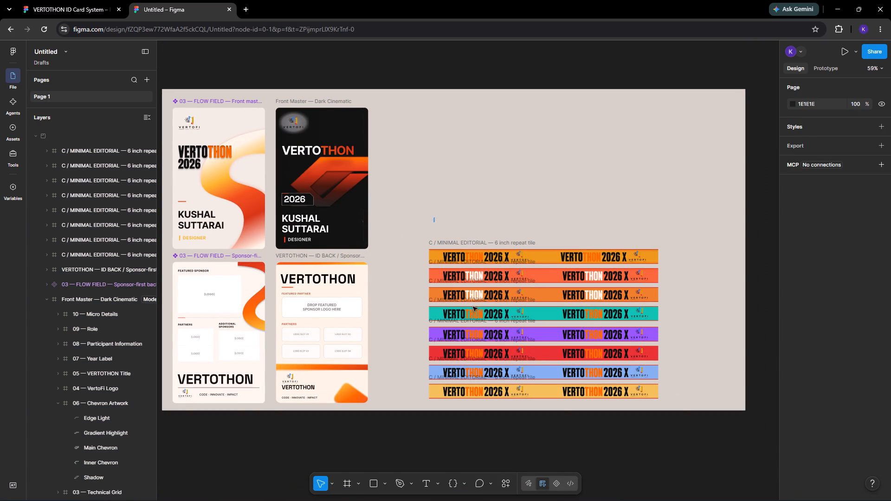
pyautogui.moveTo(473, 307); pyautogui.dragTo(667, 324)
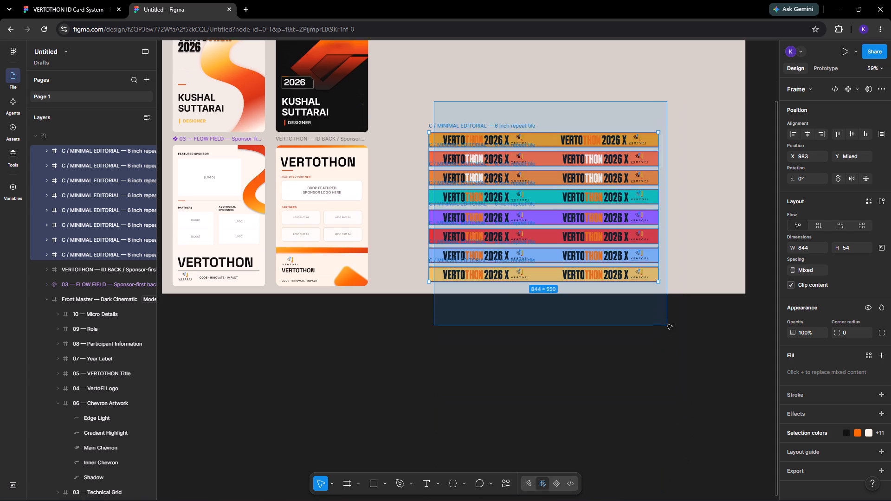
pyautogui.moveTo(667, 324); pyautogui.dragTo(667, 322)
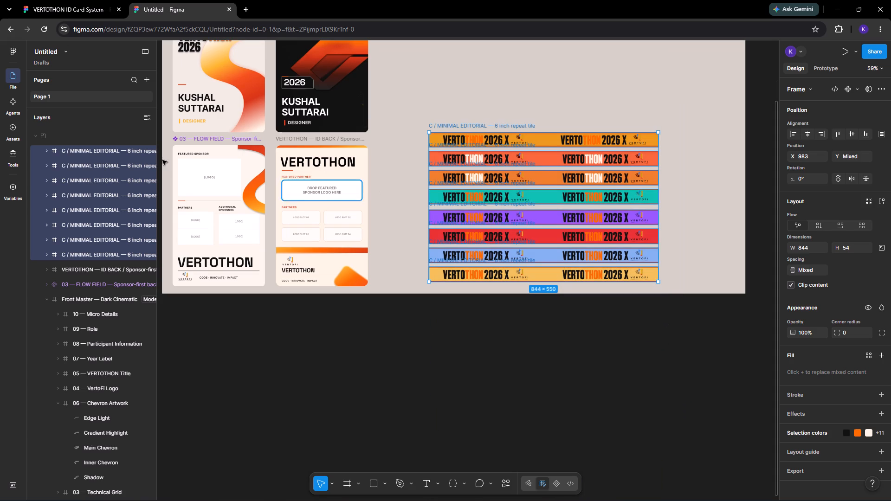
pyautogui.click(25, 107)
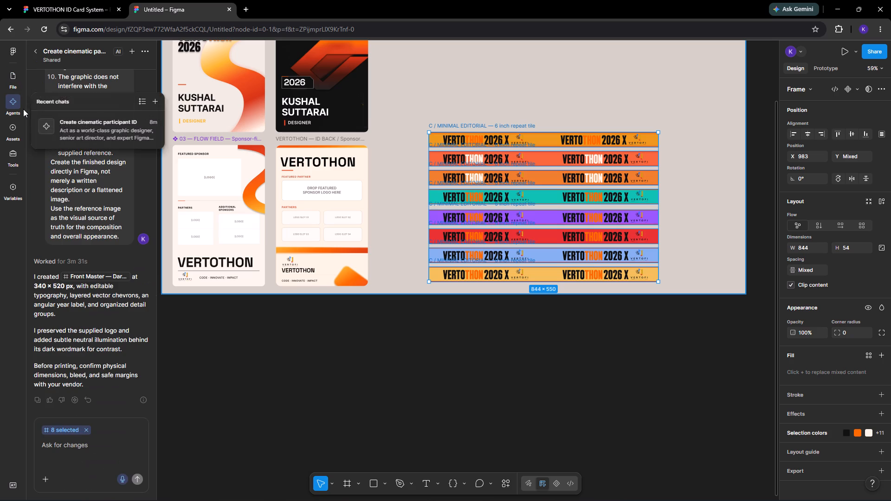
pyautogui.click(63, 442)
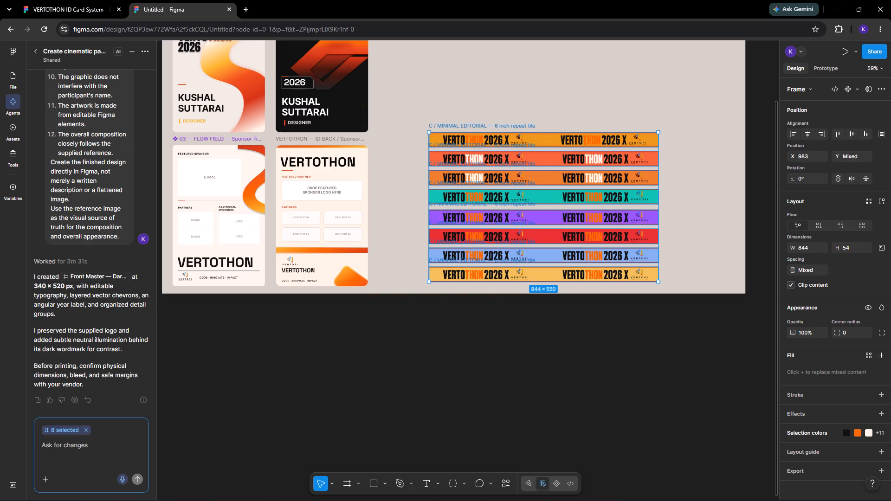
pyautogui.hotkey('ctrl', 'v')
pyautogui.scroll(5, 110, 396)
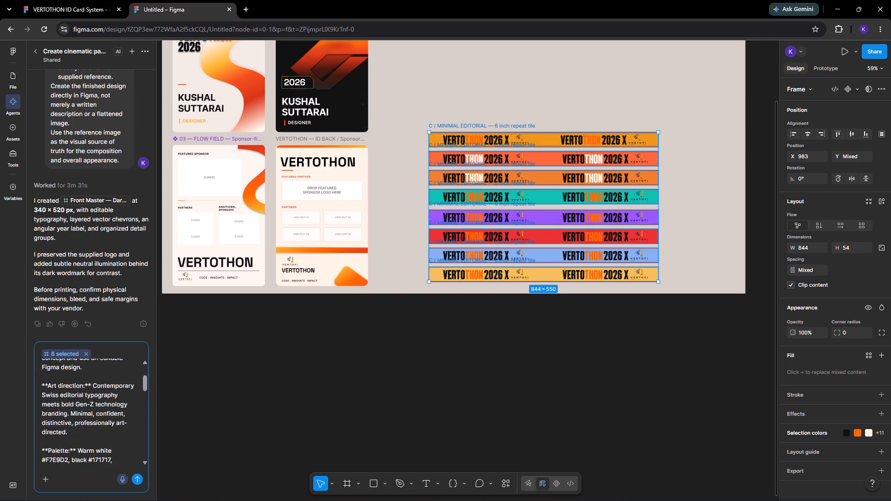
pyautogui.scroll(-8, 119, 416)
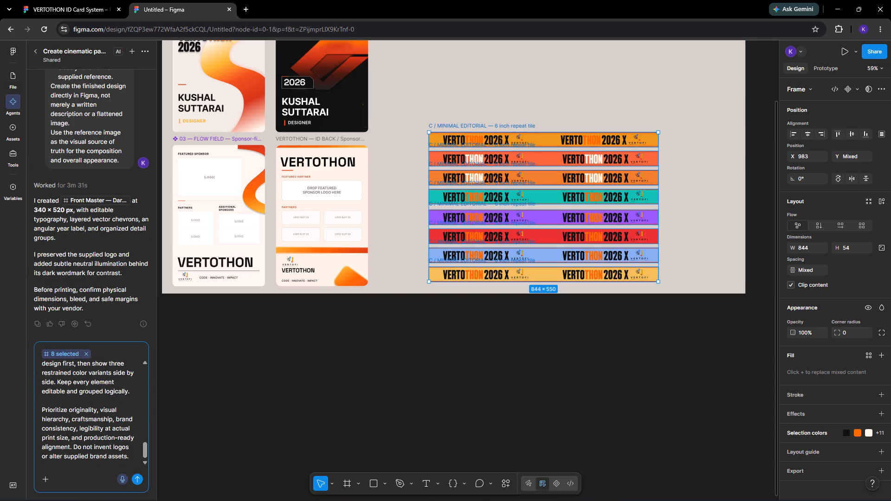
pyautogui.scroll(1, 121, 446)
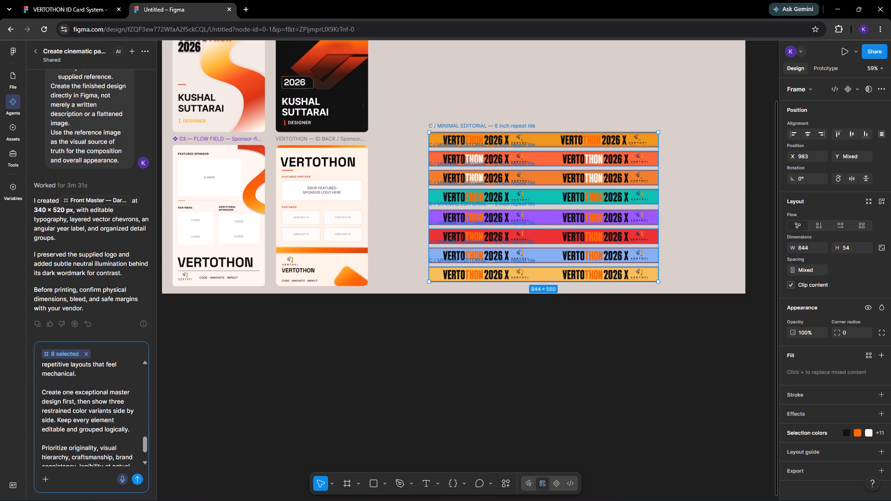
pyautogui.scroll(4, 121, 446)
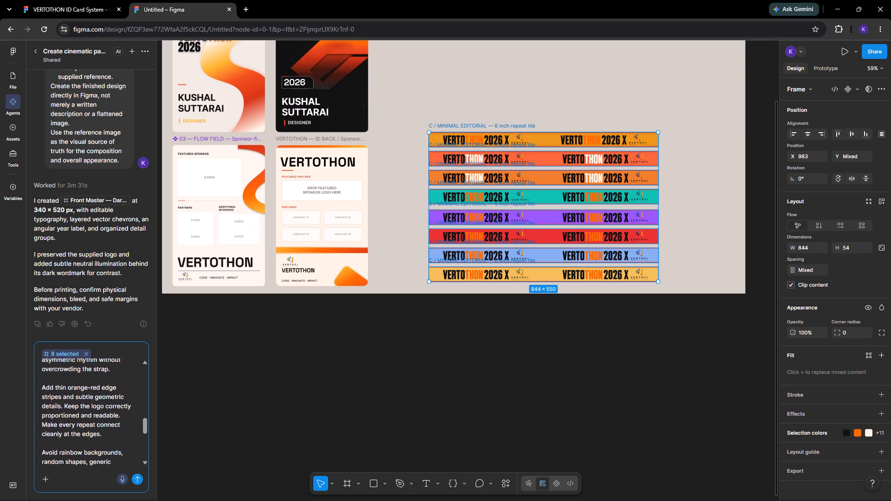
pyautogui.scroll(5, 126, 448)
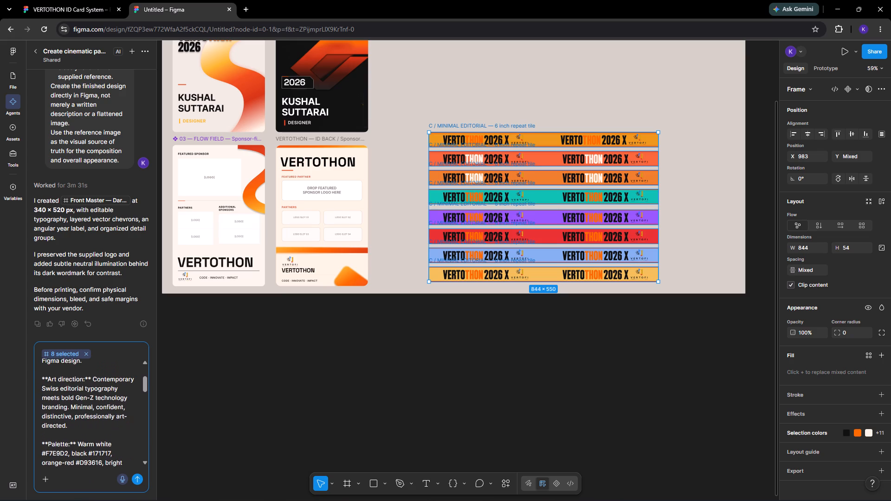
pyautogui.scroll(3, 126, 448)
pyautogui.click(139, 480)
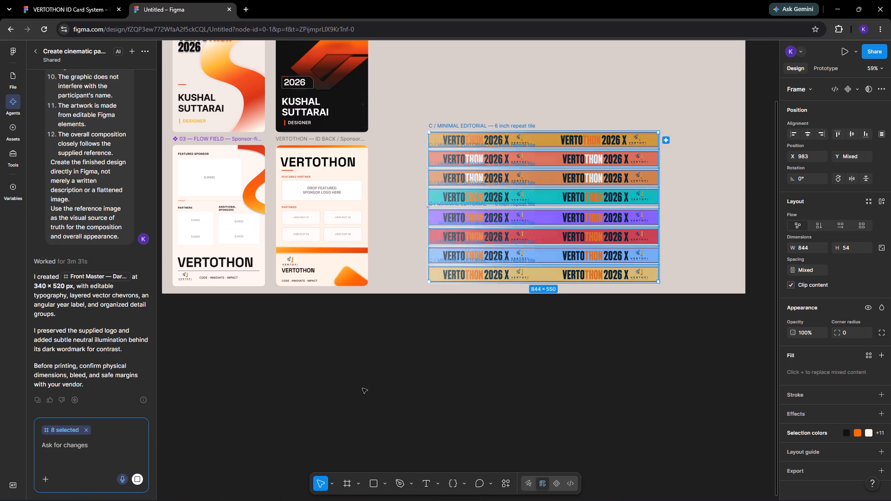
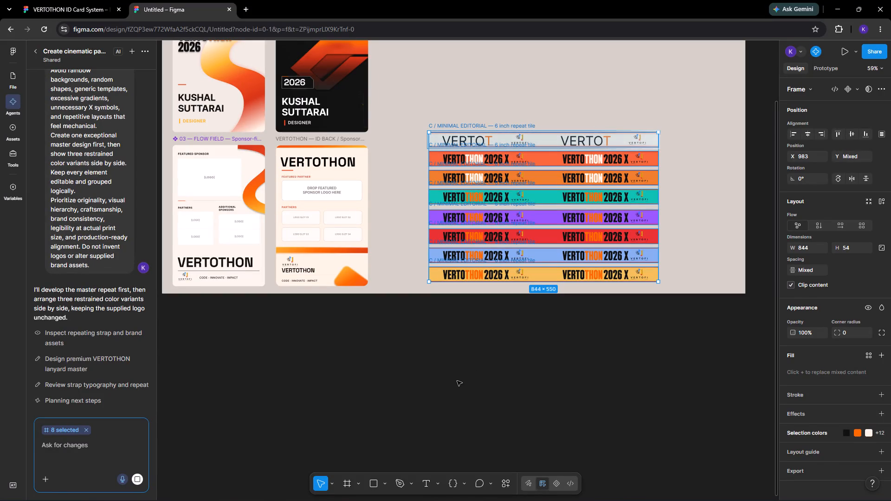
# Examine the Front Master — Dark Cinematic ID card up close, collapsing the floating agent chat on the canvas.
pyautogui.scroll(2, 457, 381)
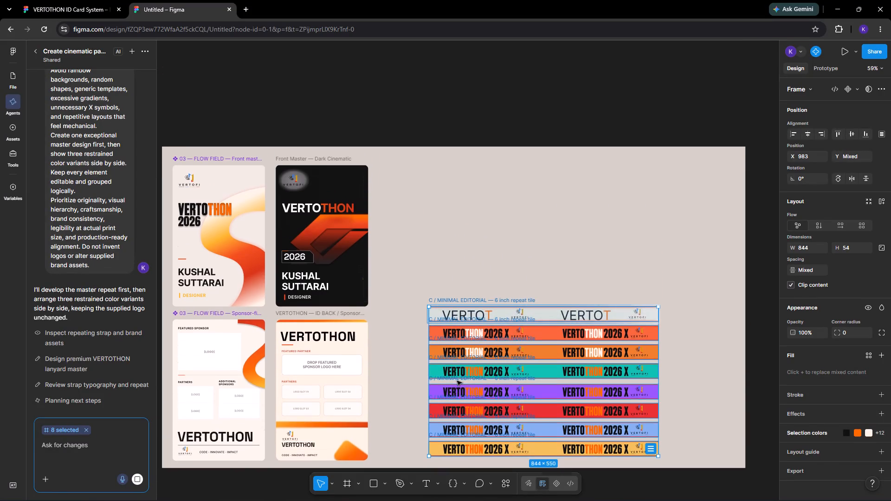
pyautogui.scroll(1, 457, 381)
pyautogui.scroll(-1, 457, 381)
pyautogui.click(285, 215)
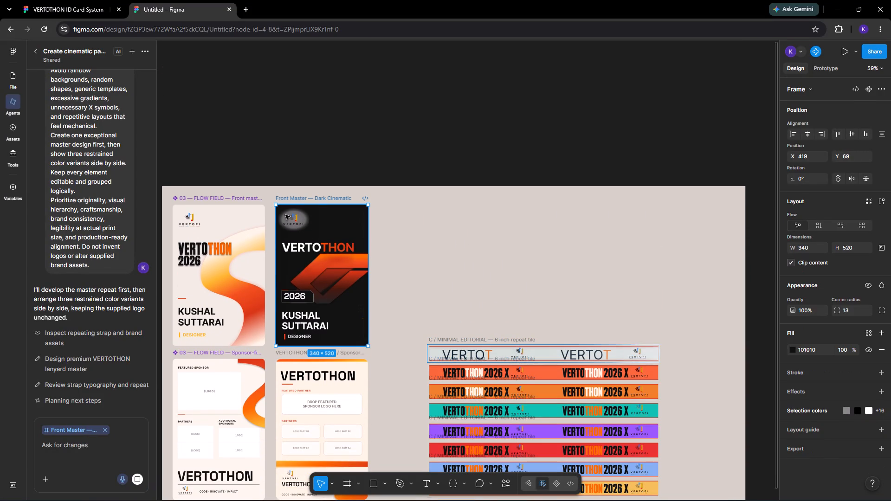
pyautogui.doubleClick(285, 215)
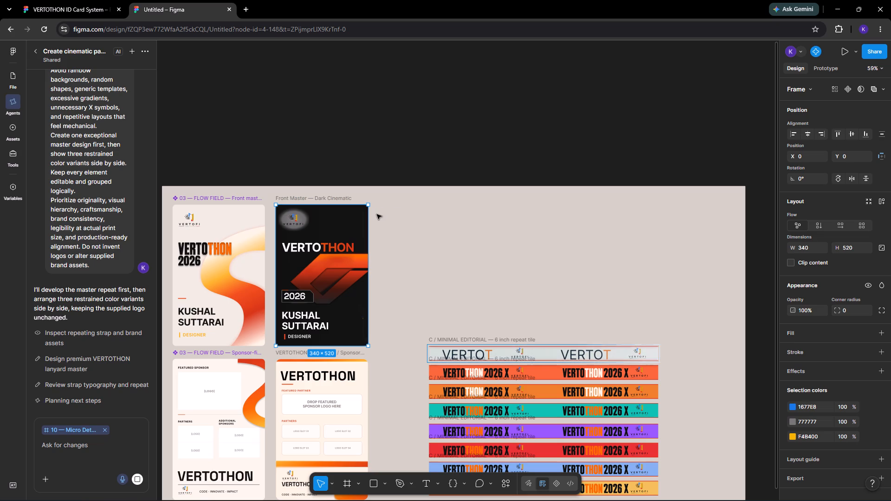
pyautogui.click(377, 214)
pyautogui.click(365, 217)
pyautogui.click(377, 215)
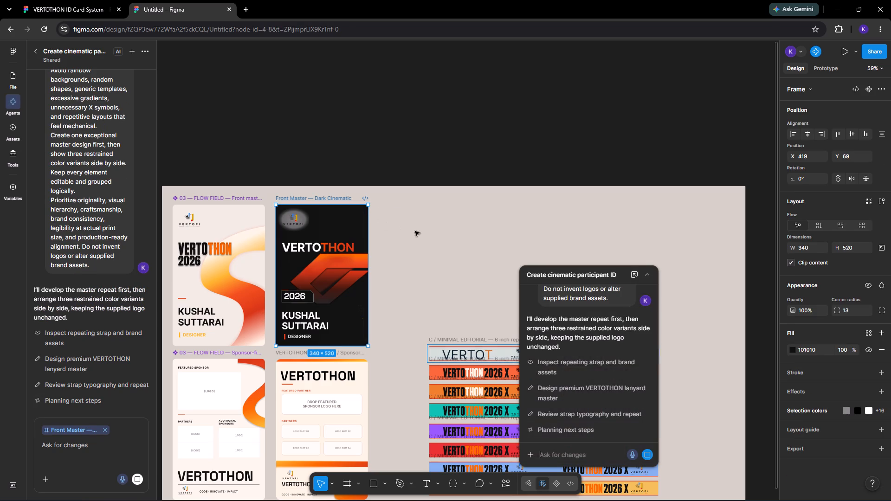
pyautogui.click(649, 271)
pyautogui.click(611, 247)
pyautogui.scroll(-1, 611, 247)
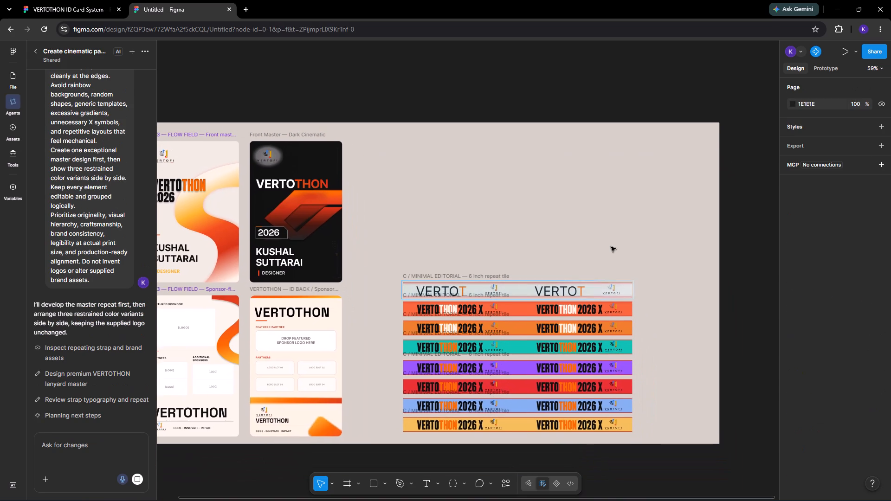
pyautogui.scroll(-1, 611, 247)
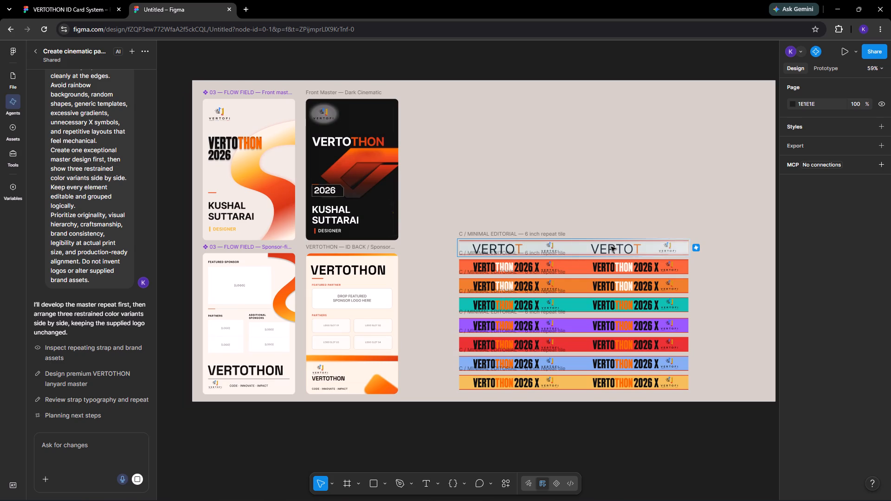
pyautogui.hscroll(5, 611, 247)
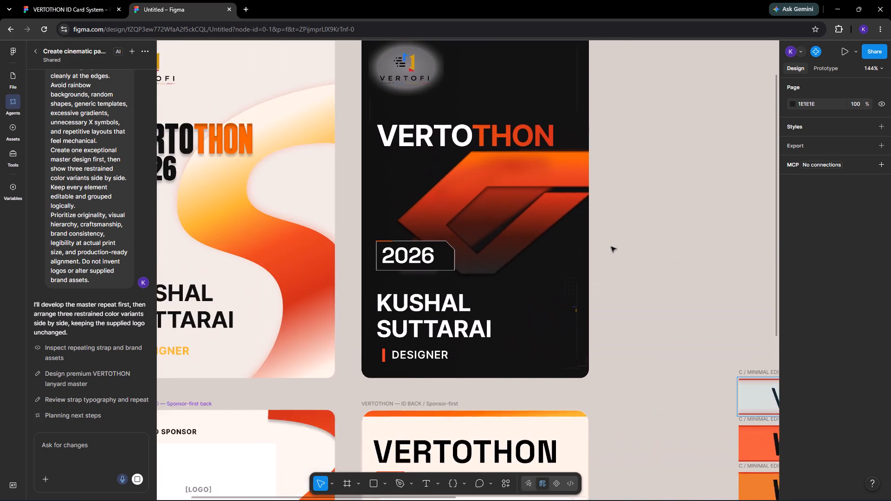
pyautogui.hscroll(3, 611, 247)
pyautogui.scroll(1, 611, 247)
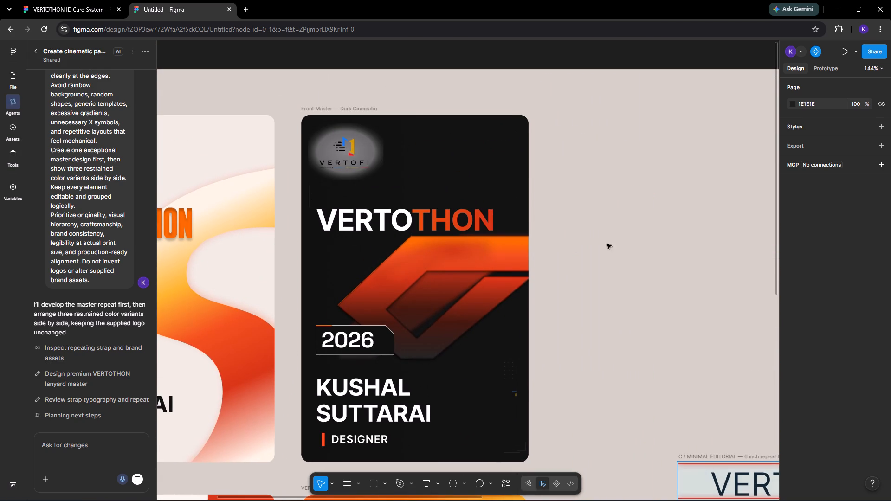
# Reposition the Front Master — Dark Cinematic card slightly, to about X 411, Y 58.
pyautogui.moveTo(332, 195); pyautogui.dragTo(381, 242)
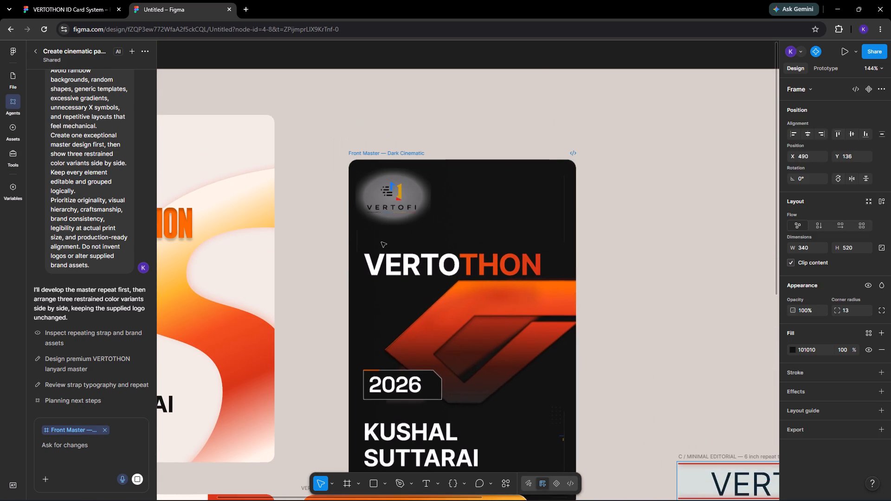
pyautogui.moveTo(381, 242); pyautogui.dragTo(329, 181)
pyautogui.click(682, 173)
pyautogui.click(452, 174)
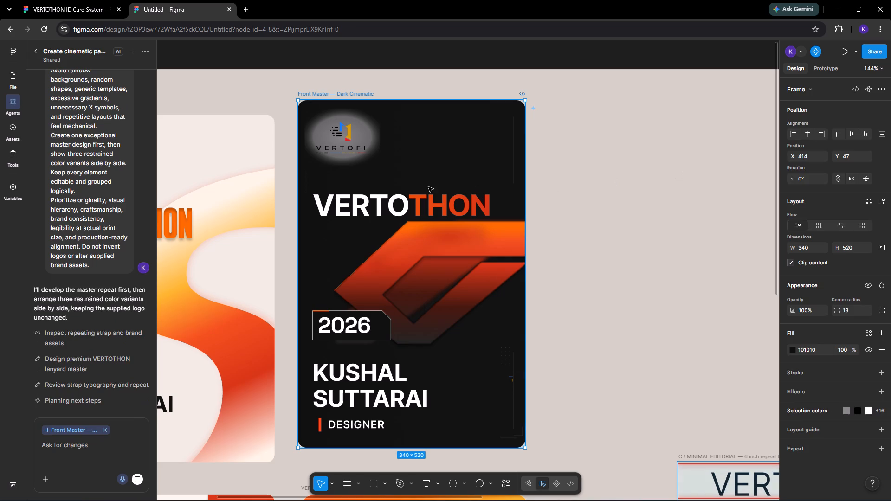
pyautogui.moveTo(378, 190); pyautogui.dragTo(376, 197)
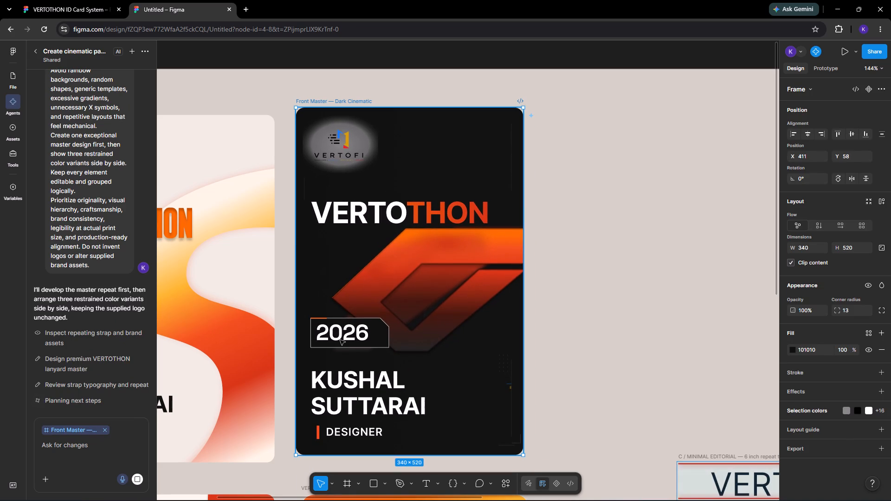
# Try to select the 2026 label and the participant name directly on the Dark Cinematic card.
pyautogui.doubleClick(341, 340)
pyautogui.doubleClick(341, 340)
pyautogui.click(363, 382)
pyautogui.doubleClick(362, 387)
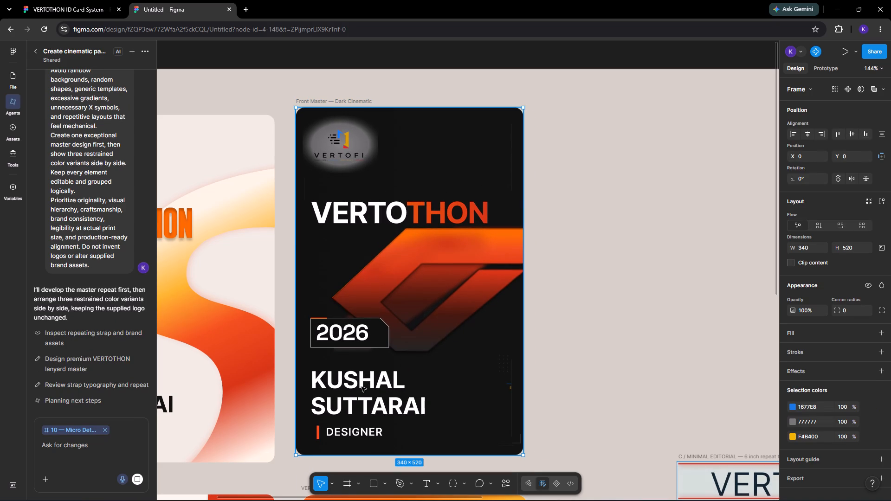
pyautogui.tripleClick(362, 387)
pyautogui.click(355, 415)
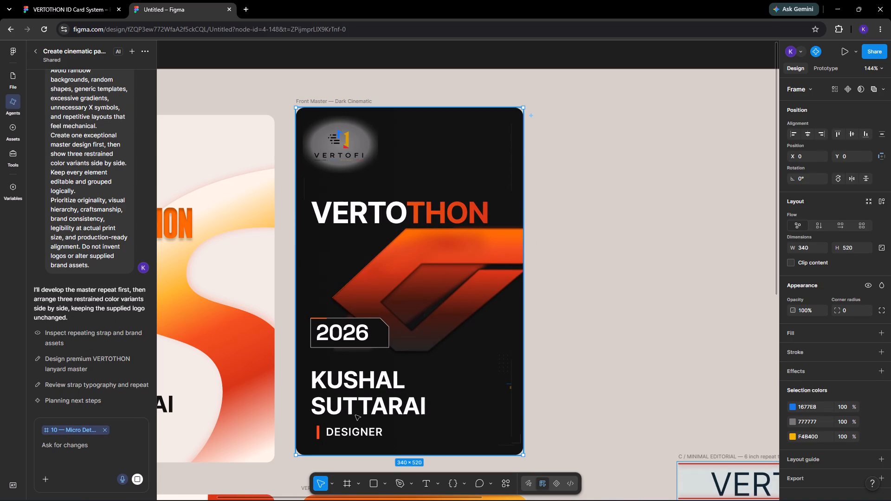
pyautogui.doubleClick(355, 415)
# Examine the Dark Cinematic card's layer list, checking which artwork the Role, VertoFi Logo, Gradient Highlight and Edge Light layers cover.
pyautogui.click(11, 87)
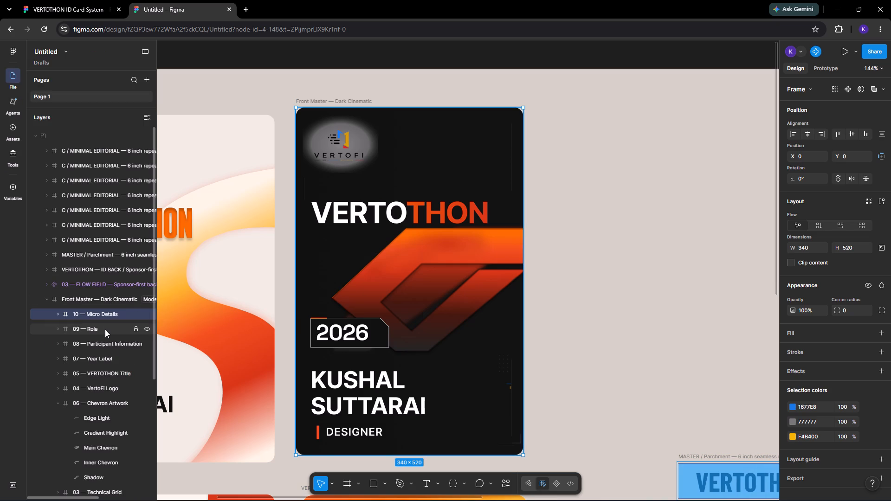
pyautogui.click(105, 329)
pyautogui.doubleClick(105, 329)
pyautogui.click(105, 329)
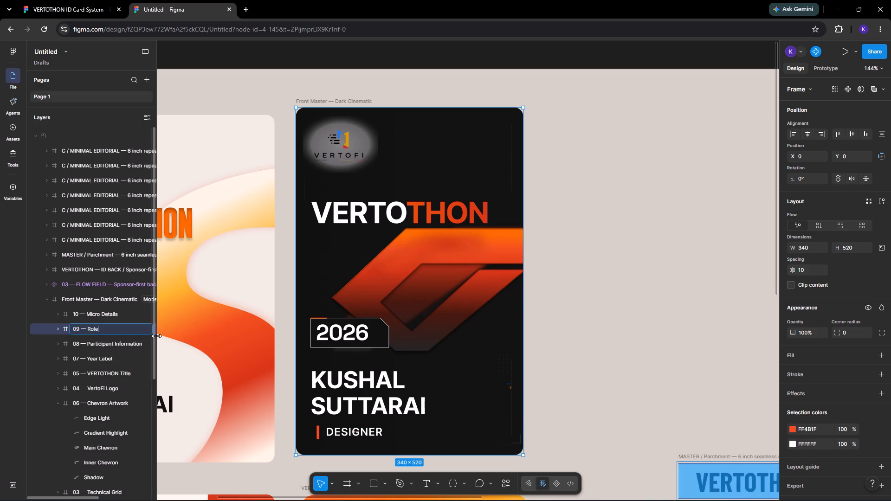
pyautogui.click(239, 340)
pyautogui.click(401, 287)
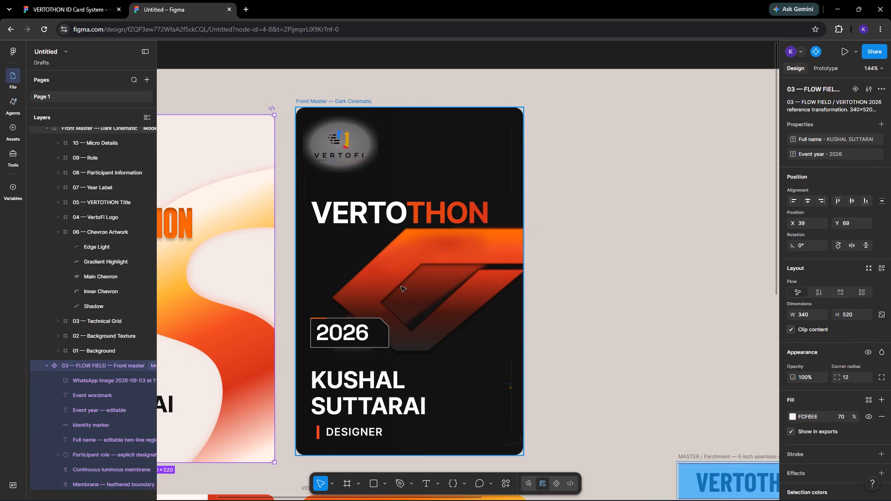
pyautogui.click(104, 266)
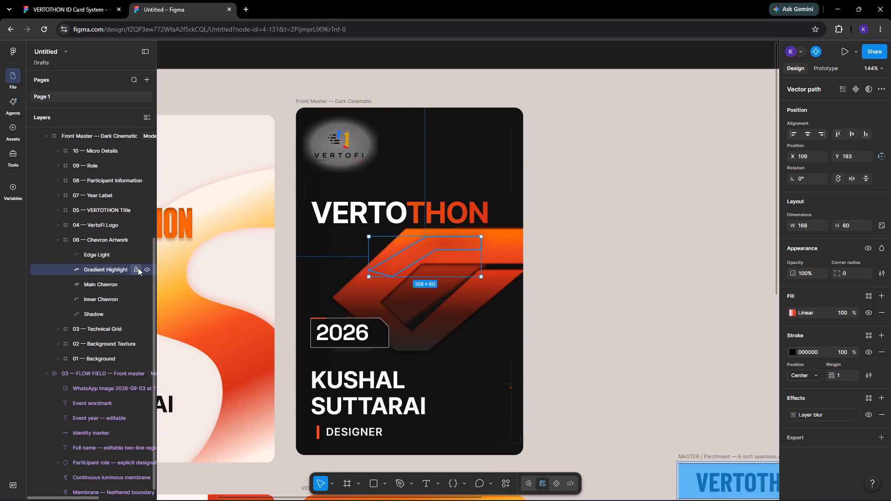
pyautogui.click(138, 268)
pyautogui.click(135, 270)
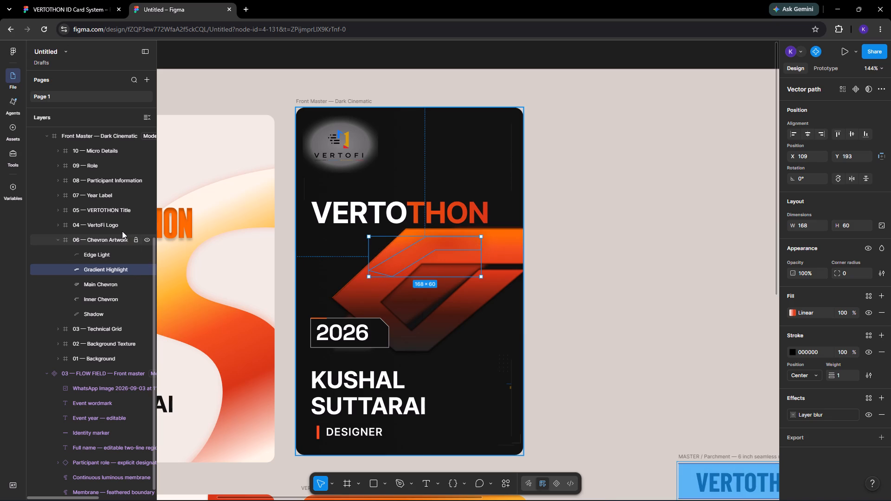
pyautogui.click(109, 231)
pyautogui.click(132, 228)
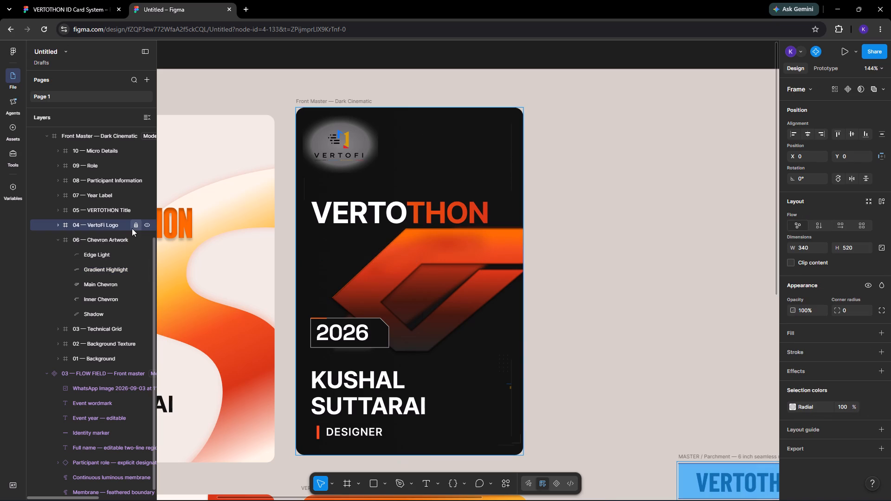
pyautogui.click(134, 221)
pyautogui.click(123, 221)
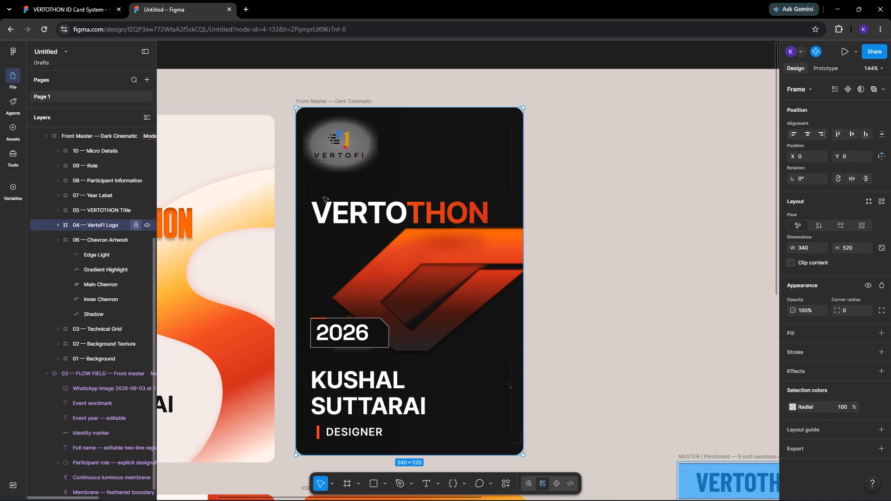
pyautogui.click(122, 205)
pyautogui.click(116, 272)
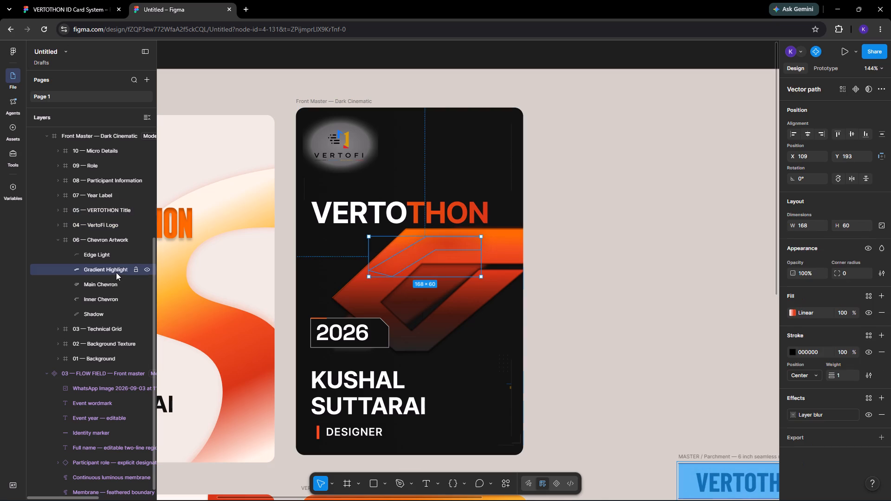
pyautogui.click(112, 252)
pyautogui.click(114, 231)
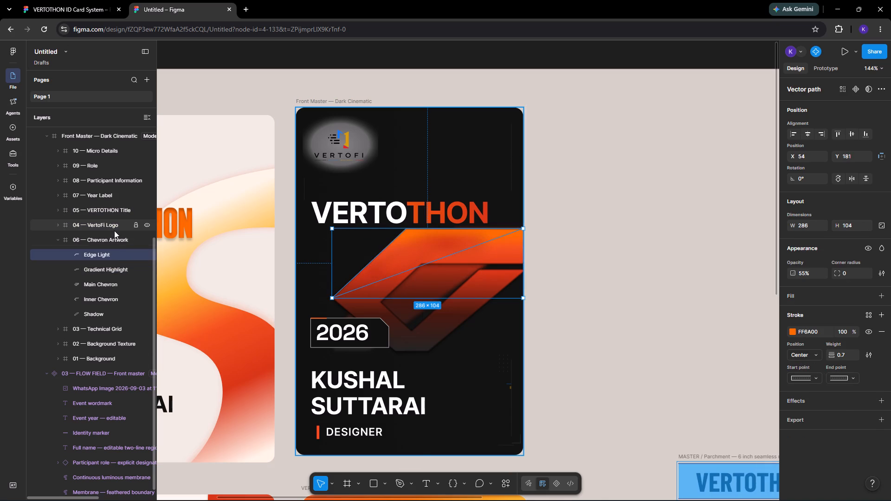
# Expand the VERTOTHON Title and Year Label layer groups to examine the elements inside them.
pyautogui.click(123, 210)
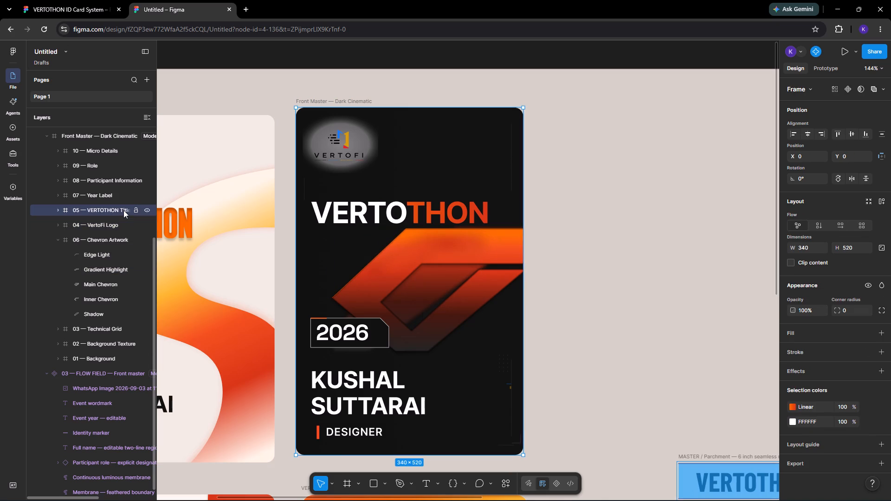
pyautogui.click(110, 199)
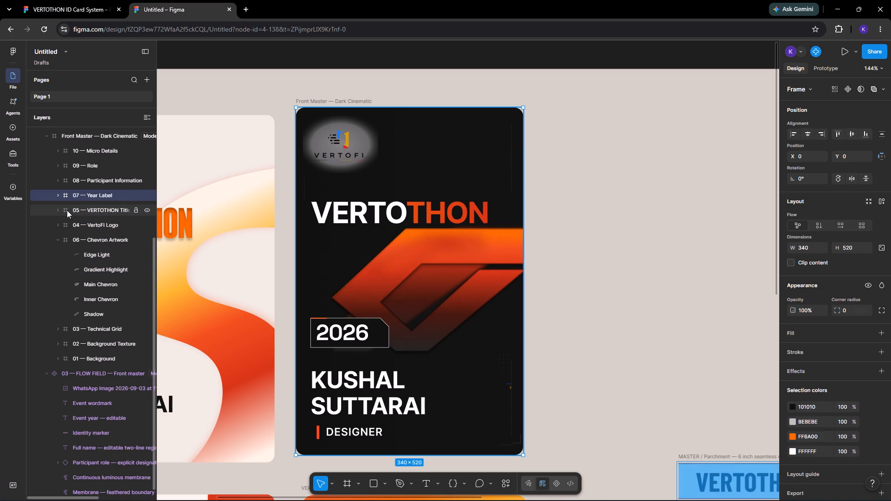
pyautogui.click(55, 208)
pyautogui.click(86, 221)
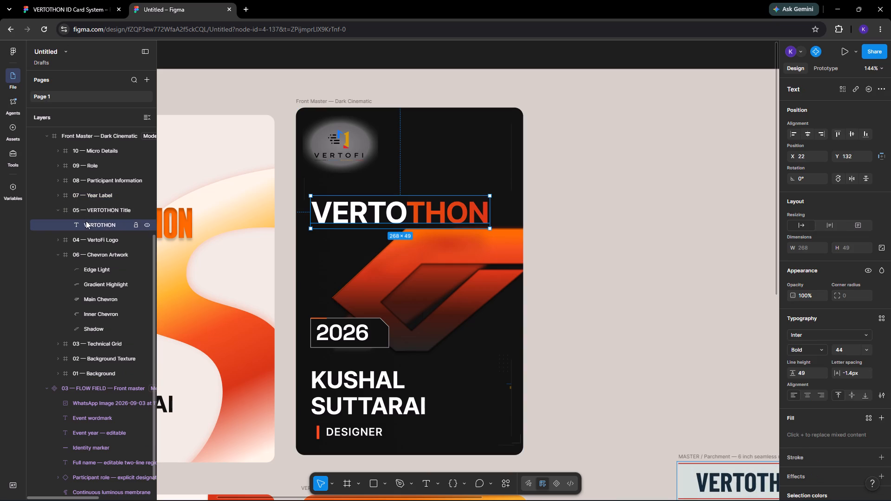
pyautogui.click(64, 195)
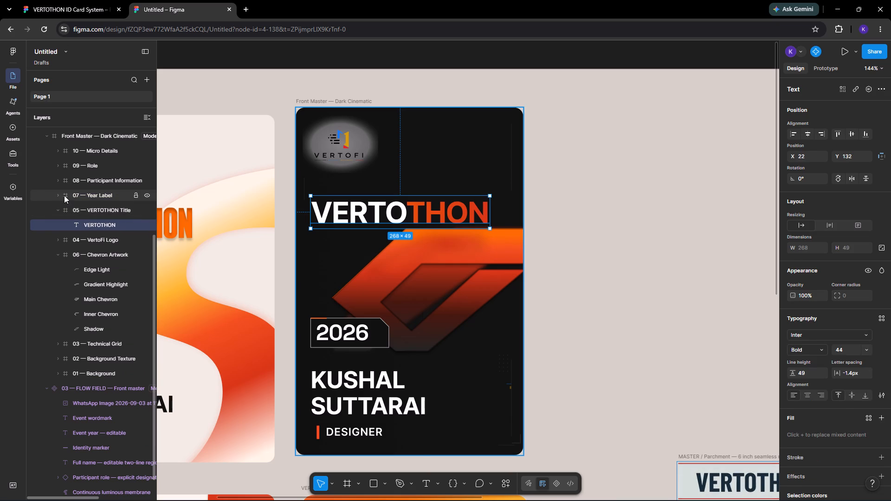
pyautogui.click(55, 195)
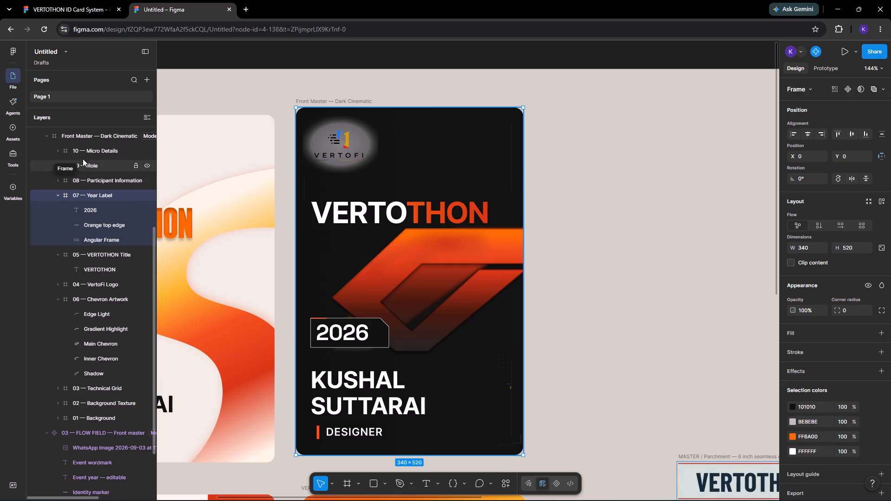
# Delete the "Soft neutral logo illumination" glow behind the VertoFi logo on the Dark Cinematic card.
pyautogui.click(57, 285)
pyautogui.click(90, 299)
pyautogui.hscroll(-1, 90, 299)
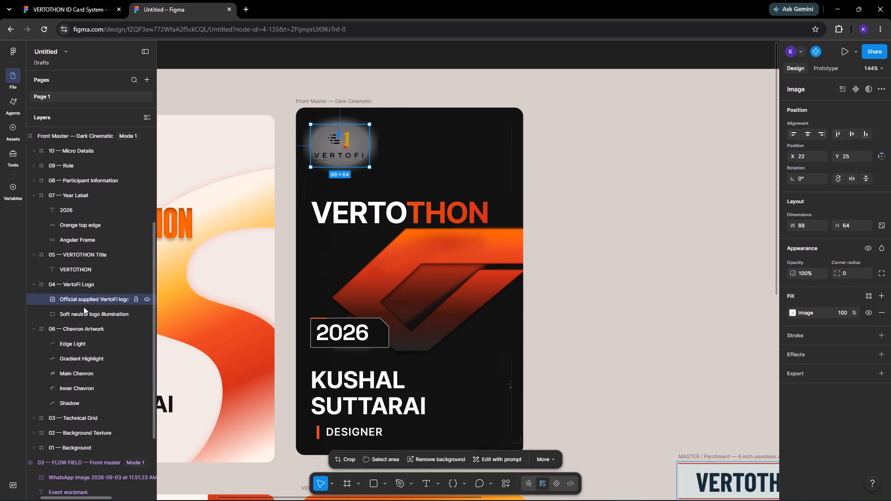
pyautogui.click(77, 310)
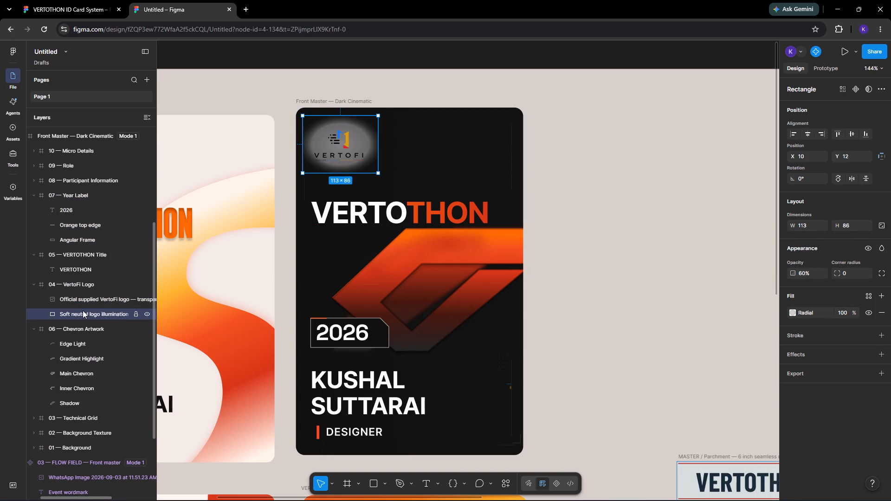
pyautogui.doubleClick(83, 310)
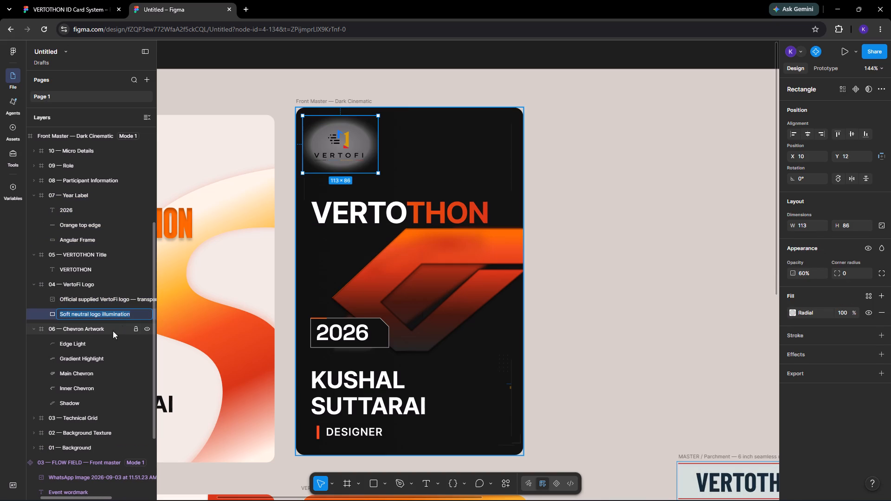
pyautogui.click(49, 316)
pyautogui.click(149, 315)
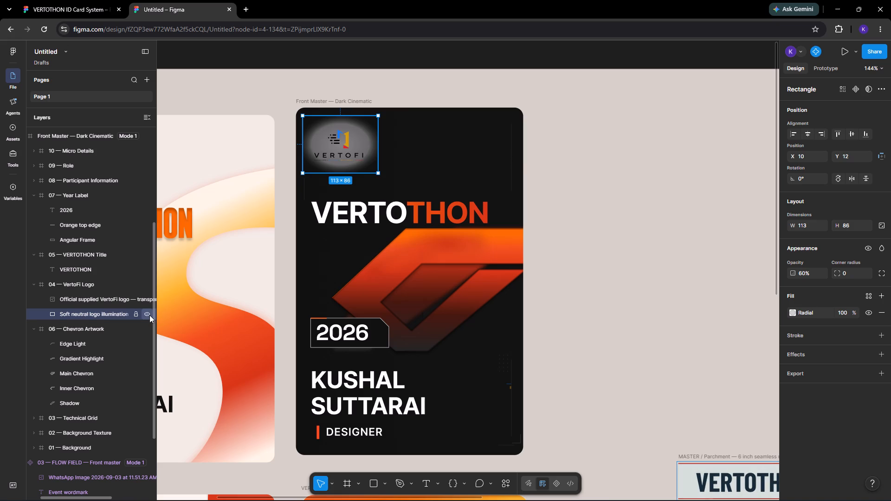
pyautogui.click(149, 315)
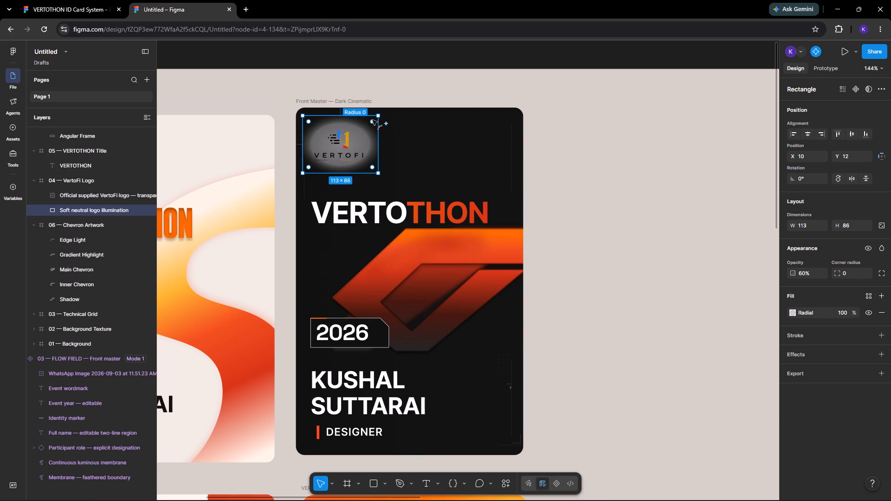
pyautogui.moveTo(374, 124); pyautogui.dragTo(437, 141)
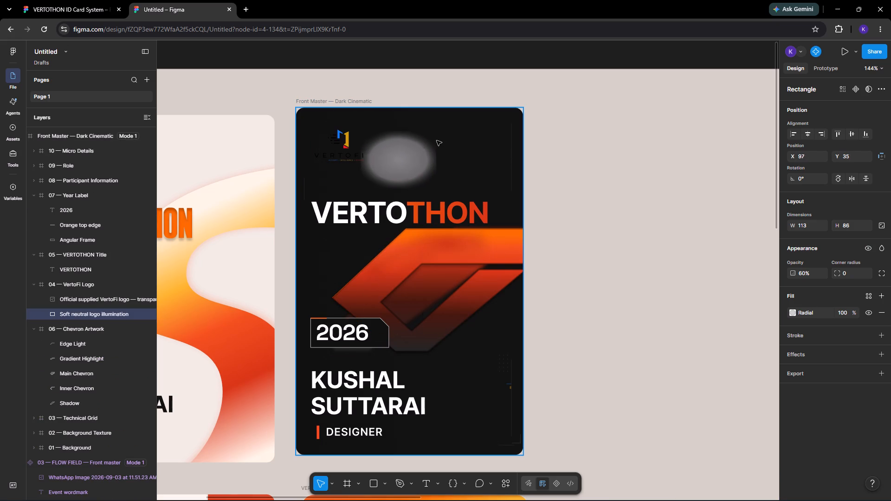
pyautogui.moveTo(437, 141); pyautogui.dragTo(443, 141)
pyautogui.press('Delete')
# Delete the official supplied VertoFi logo image from the Dark Cinematic card.
pyautogui.click(344, 141)
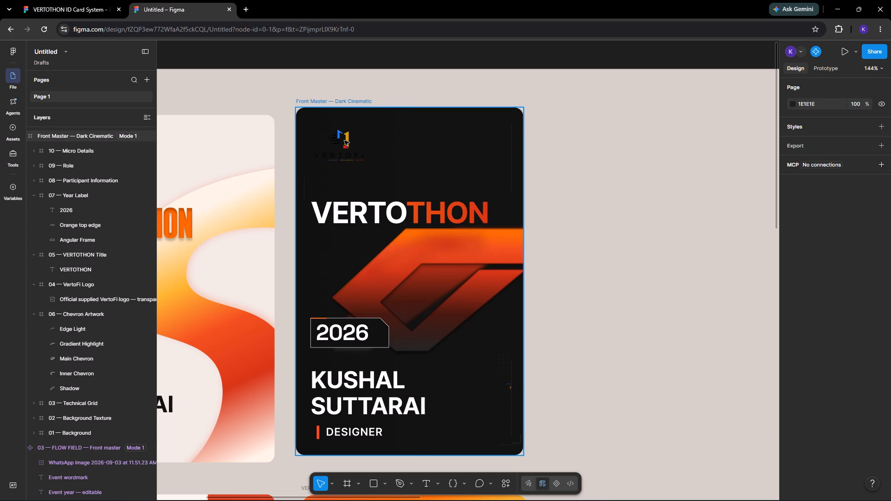
pyautogui.doubleClick(344, 141)
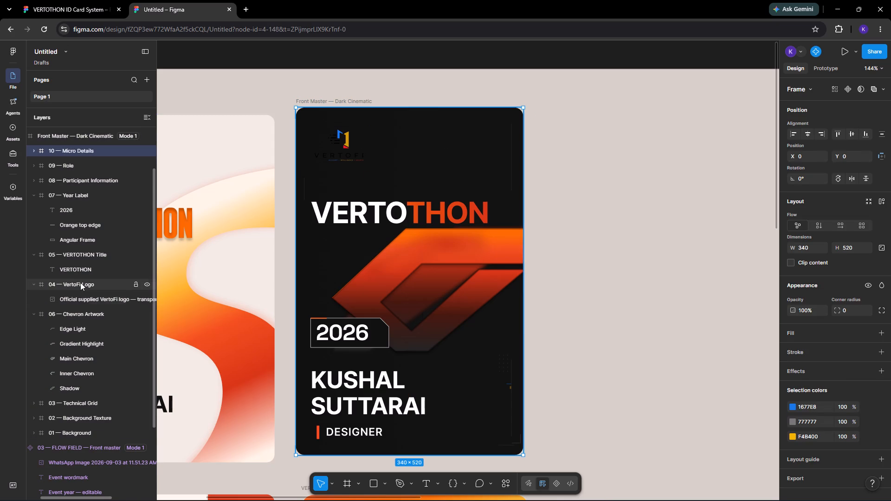
pyautogui.click(78, 280)
pyautogui.click(81, 273)
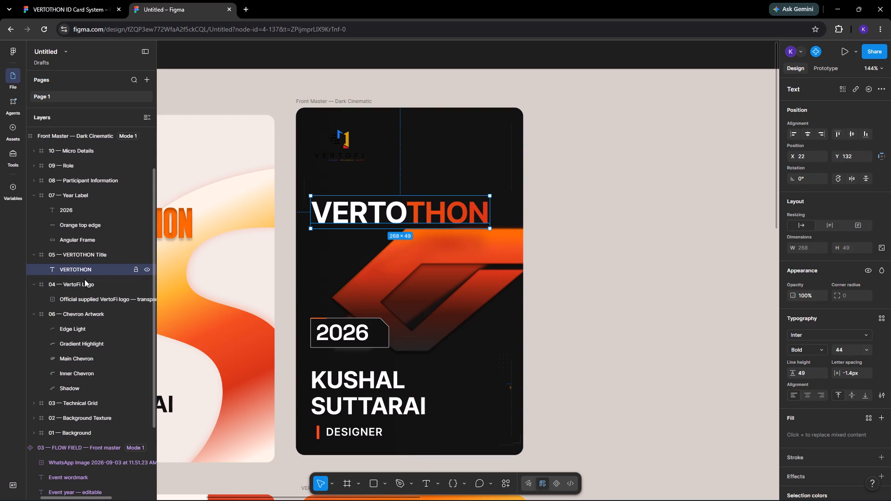
pyautogui.click(84, 297)
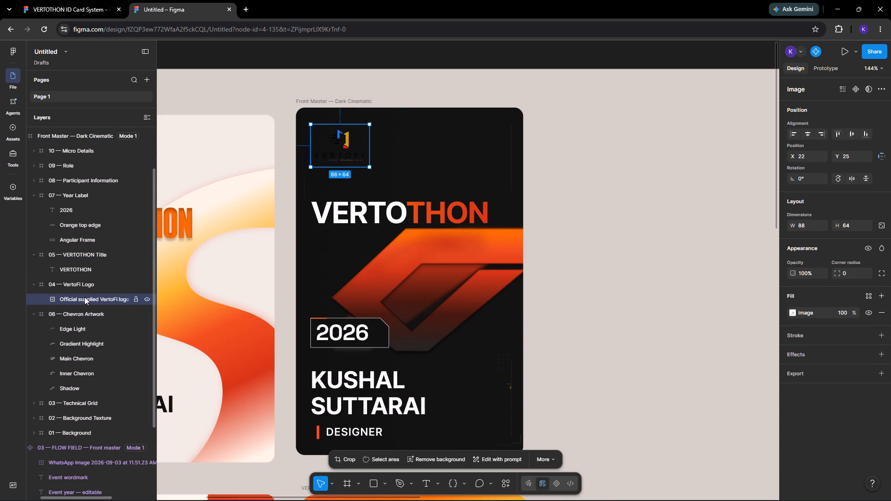
pyautogui.press('Delete')
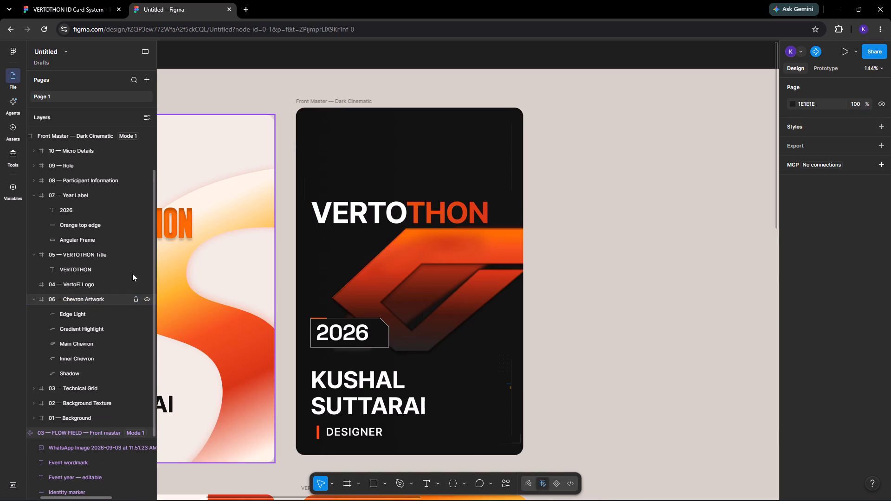
# Copy the VertoFi logo from the FLOW FIELD front master and place the copy above the VERTOTHON title on the Dark Cinematic card.
pyautogui.hscroll(4, 185, 273)
pyautogui.click(282, 163)
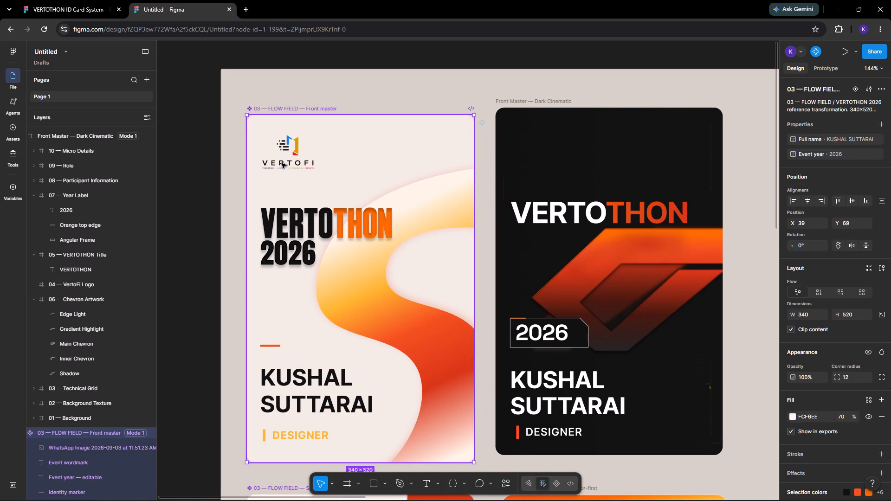
pyautogui.hscroll(-2, 282, 163)
pyautogui.click(758, 153)
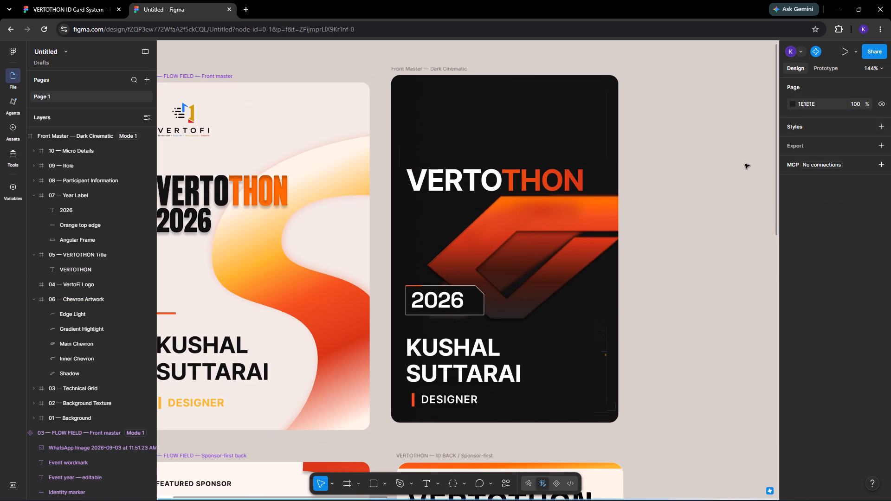
pyautogui.doubleClick(340, 137)
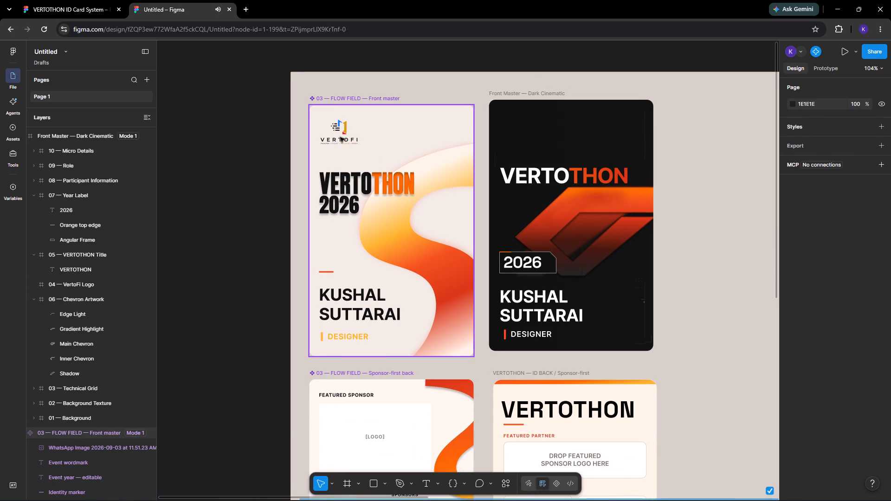
pyautogui.hotkey('ctrl', 'c')
pyautogui.hotkey('ctrl', 'v')
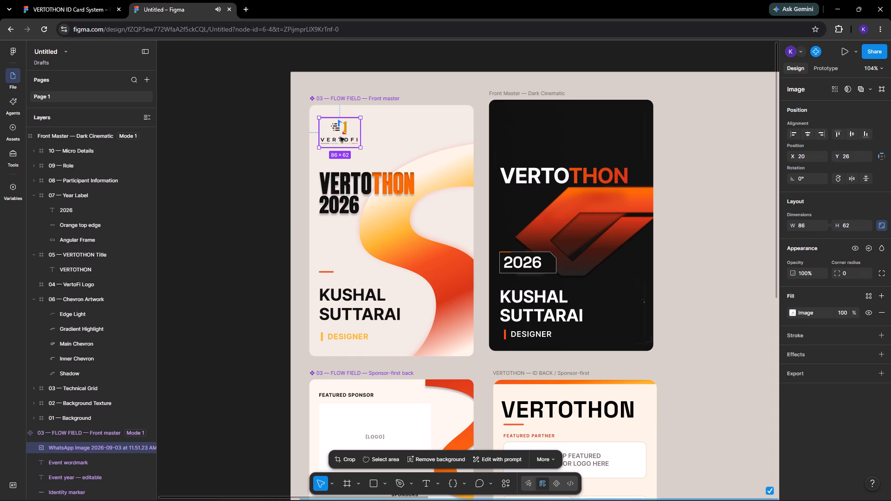
pyautogui.moveTo(340, 137); pyautogui.dragTo(525, 134)
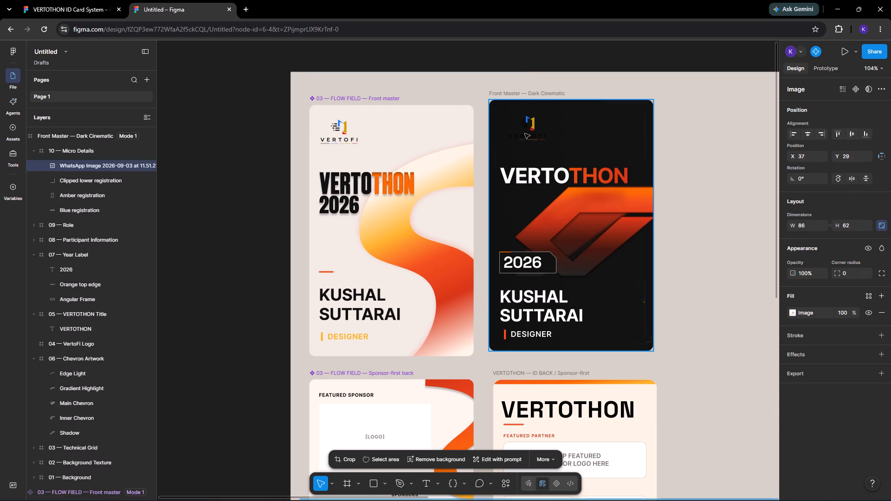
pyautogui.moveTo(525, 134); pyautogui.dragTo(522, 133)
pyautogui.moveTo(522, 133); pyautogui.dragTo(512, 132)
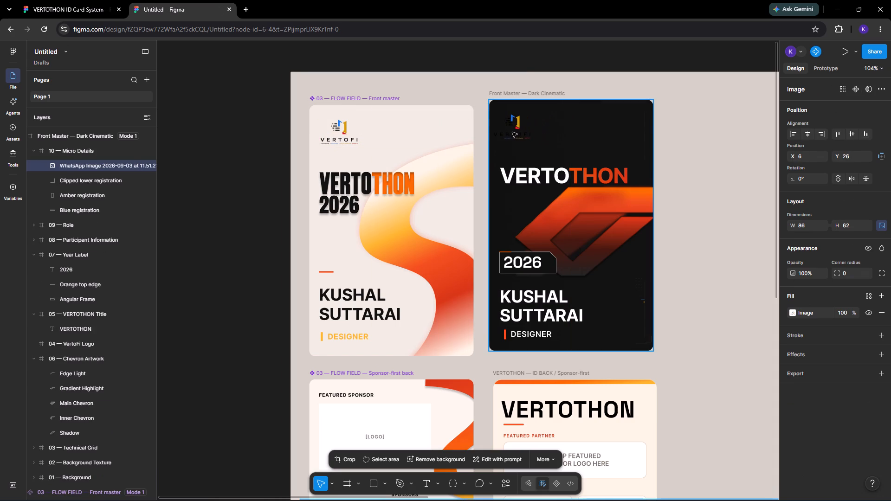
pyautogui.moveTo(512, 132); pyautogui.dragTo(519, 133)
pyautogui.click(704, 198)
# Try to select the orange chevron artwork directly on the Dark Cinematic card.
pyautogui.hscroll(-1, 704, 198)
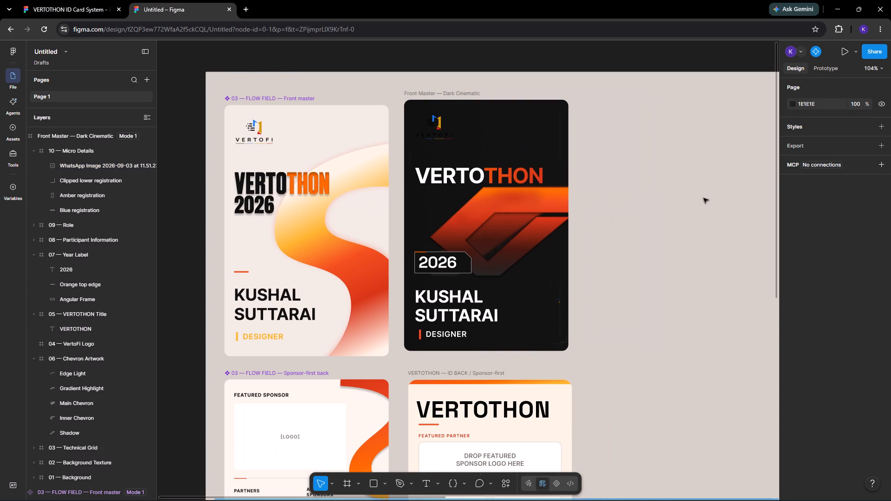
pyautogui.hscroll(-1, 704, 198)
pyautogui.doubleClick(490, 227)
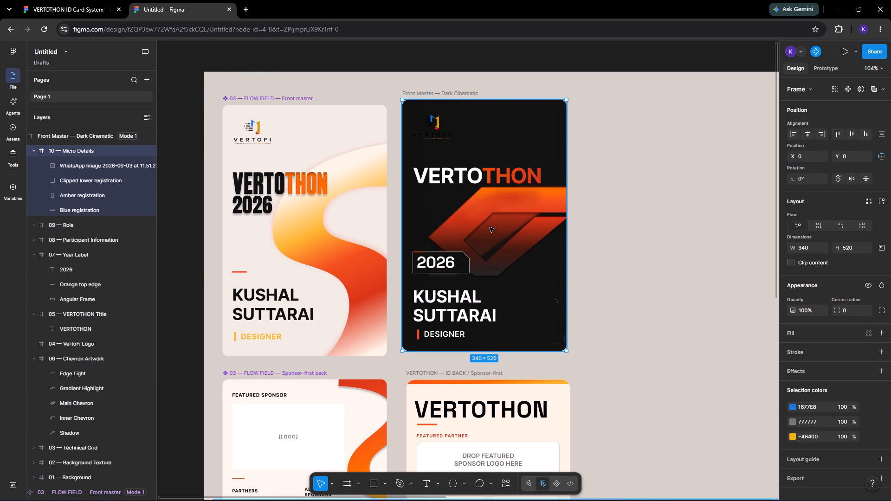
pyautogui.doubleClick(490, 227)
pyautogui.tripleClick(490, 227)
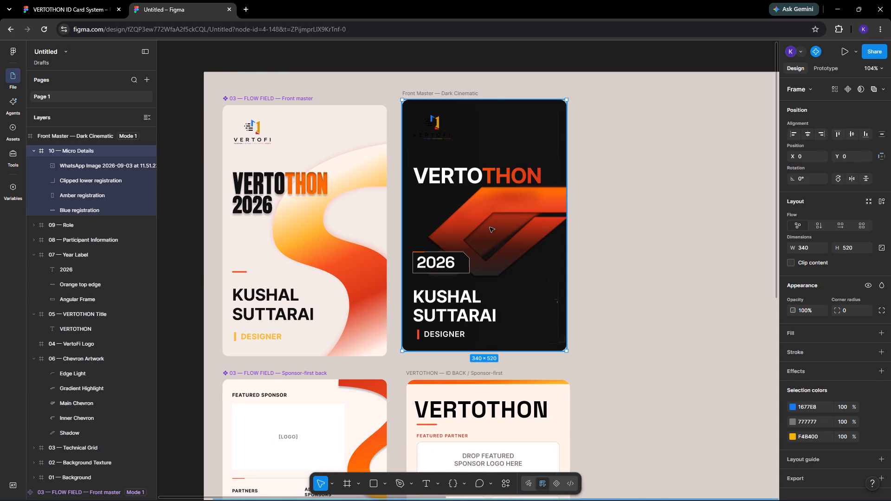
pyautogui.tripleClick(490, 227)
pyautogui.tripleClick(490, 227)
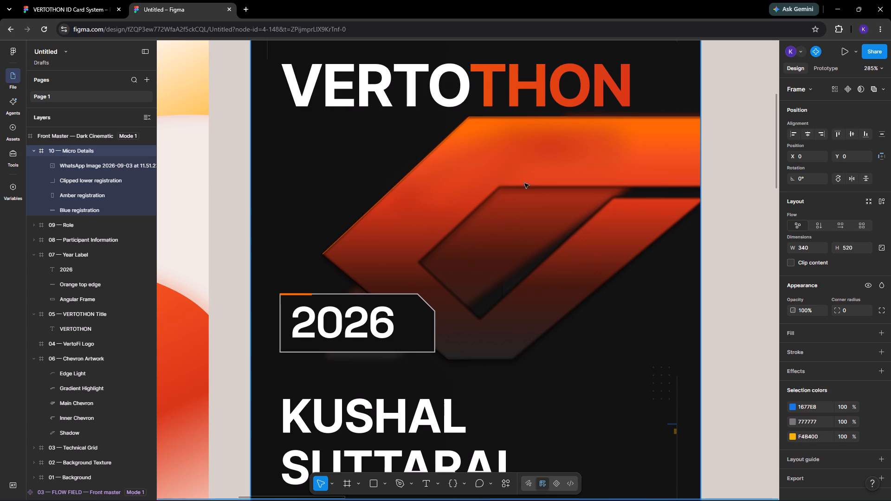
pyautogui.click(530, 173)
pyautogui.doubleClick(498, 167)
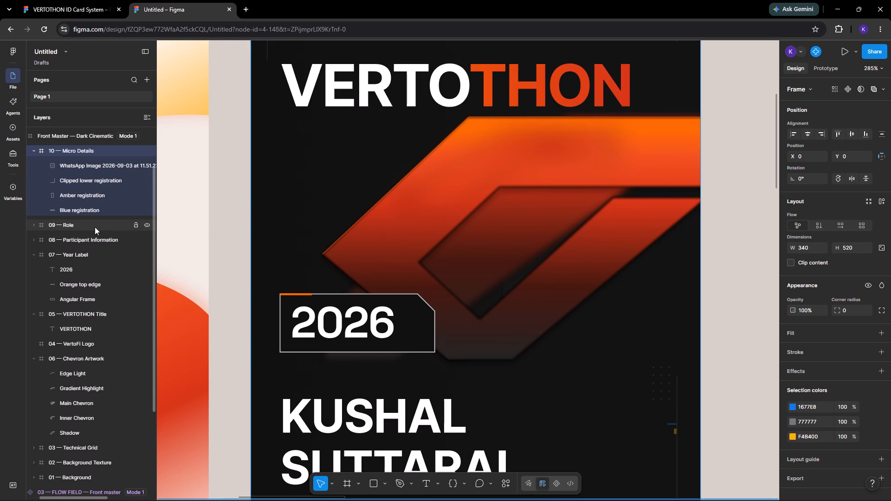
# Examine the layers from Role down to the chevron's Shadow, checking which artwork each one covers on the Dark Cinematic card.
pyautogui.click(95, 227)
pyautogui.click(85, 283)
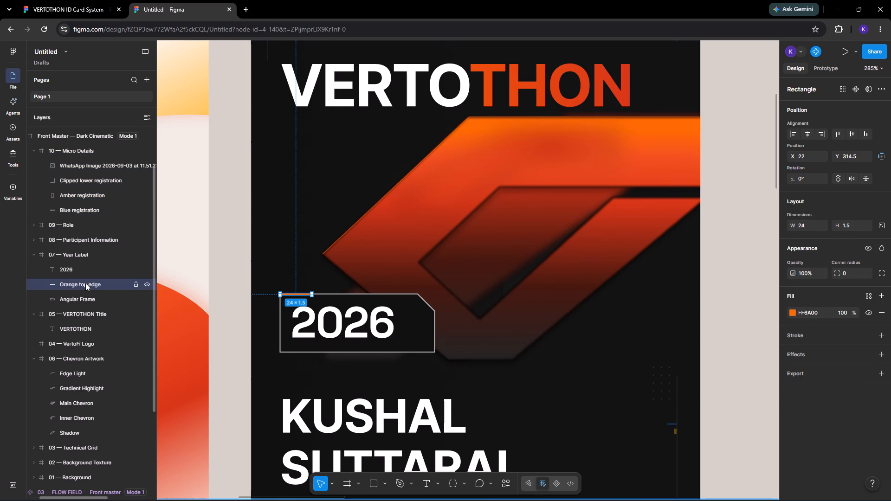
pyautogui.click(87, 294)
pyautogui.click(90, 305)
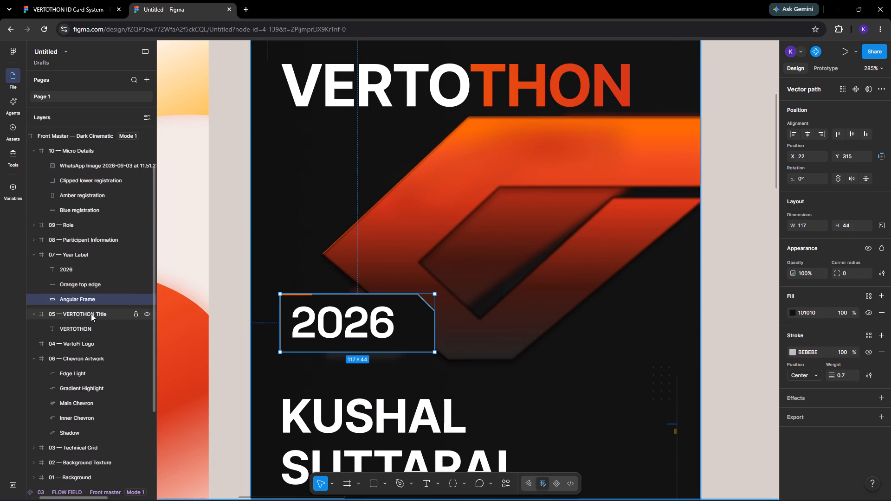
pyautogui.click(91, 316)
pyautogui.click(90, 338)
pyautogui.click(88, 354)
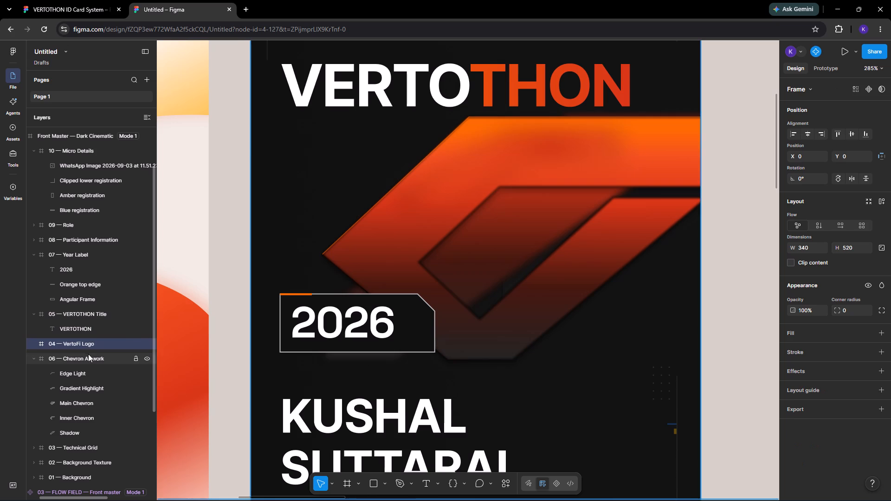
pyautogui.click(85, 369)
pyautogui.click(84, 381)
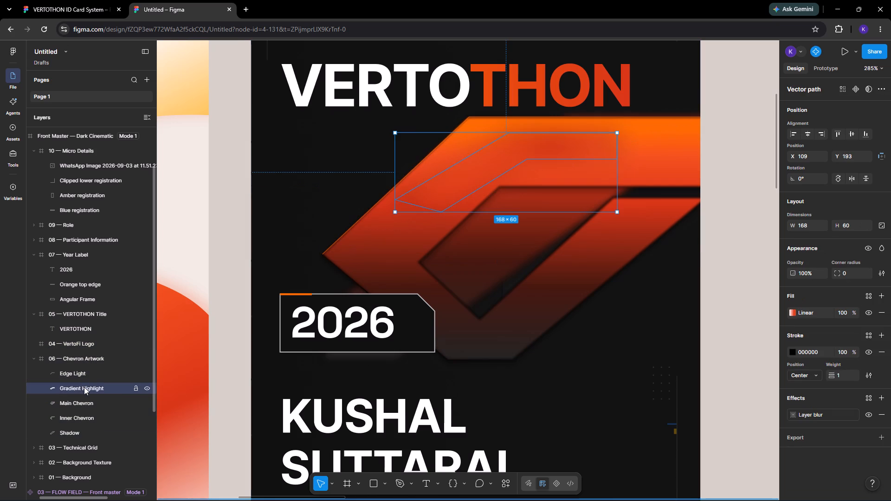
pyautogui.click(84, 389)
pyautogui.click(86, 399)
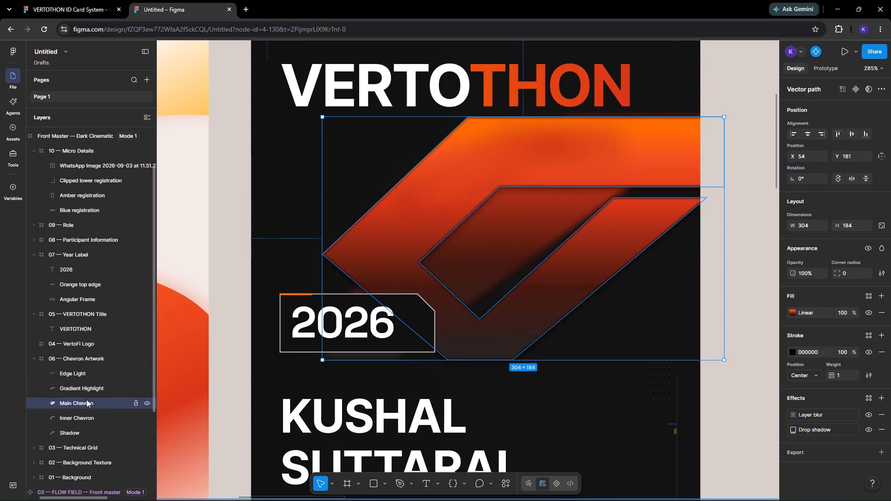
pyautogui.click(86, 416)
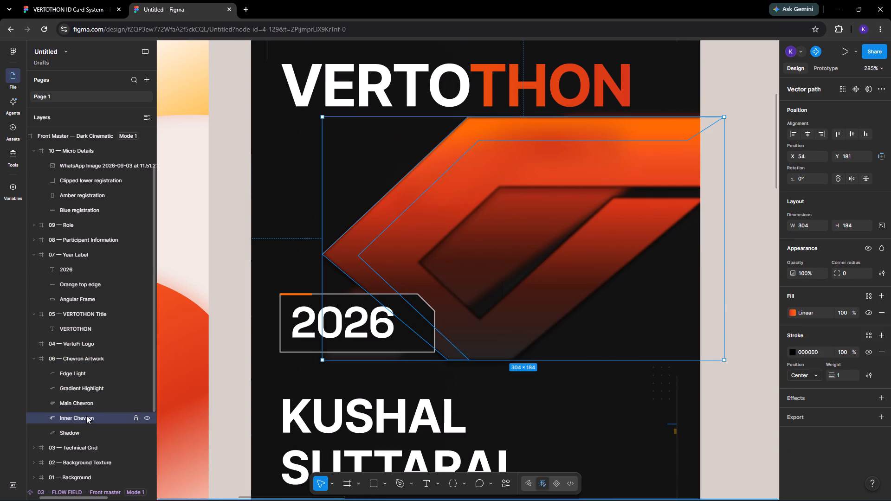
pyautogui.click(86, 428)
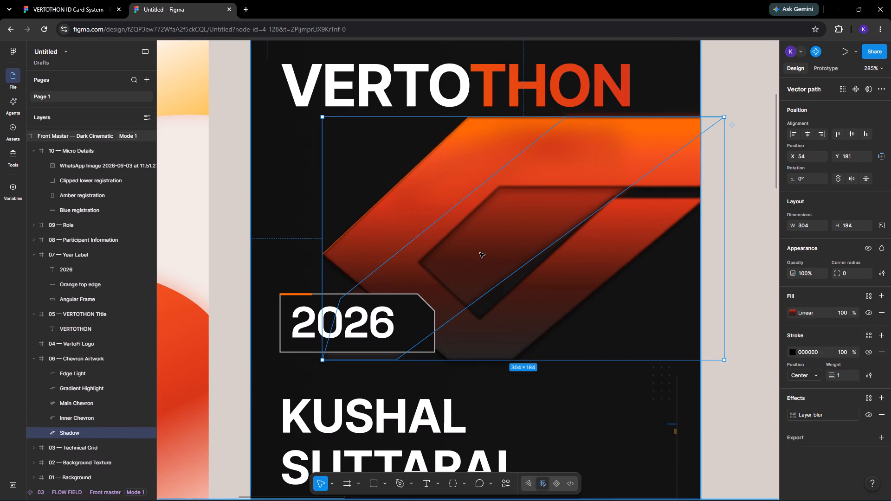
# Rotate the chevron's Shadow layer to about 4.24° and shrink it to about 300 × 173.
pyautogui.click(323, 361)
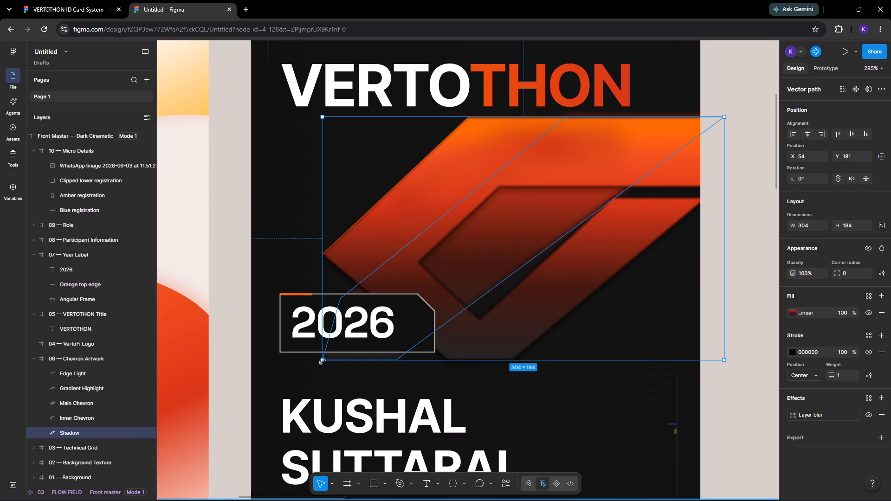
pyautogui.moveTo(317, 363); pyautogui.dragTo(323, 366)
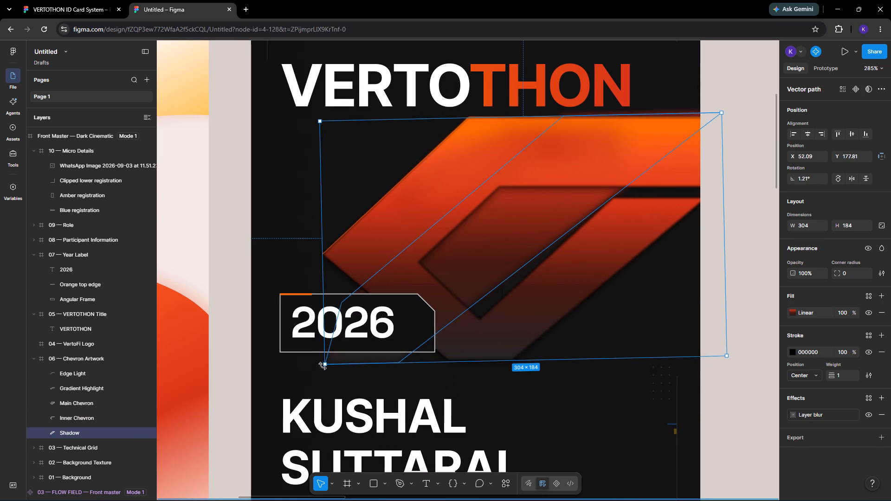
pyautogui.moveTo(323, 366); pyautogui.dragTo(327, 370)
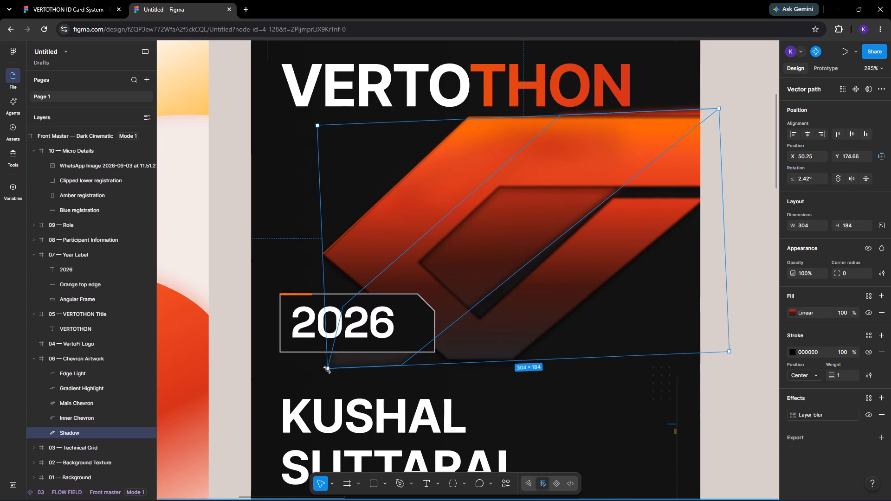
pyautogui.moveTo(327, 370); pyautogui.dragTo(338, 373)
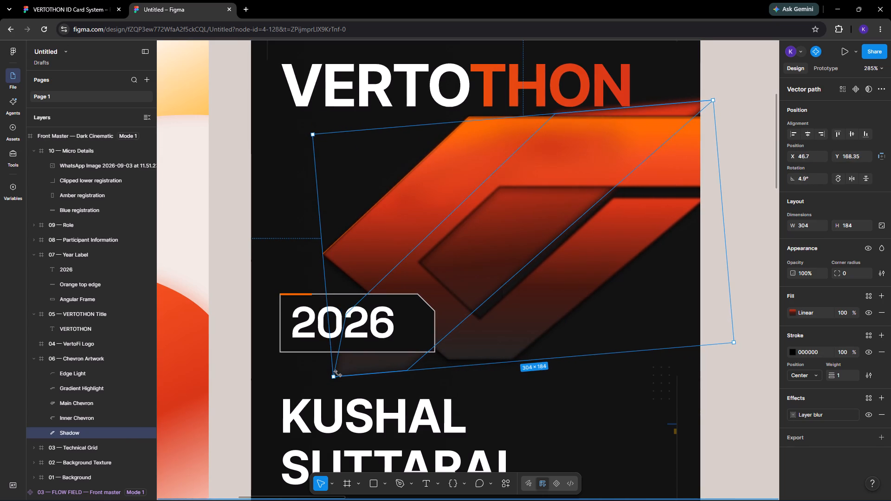
pyautogui.moveTo(338, 373); pyautogui.dragTo(335, 373)
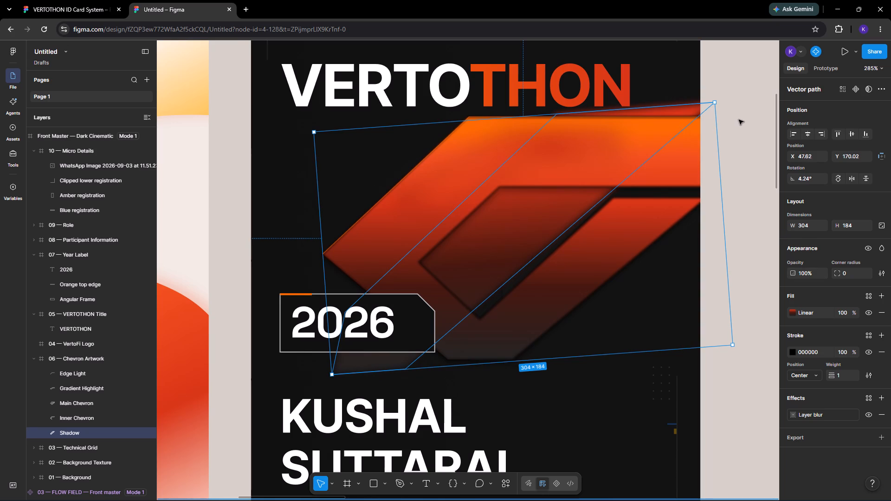
pyautogui.moveTo(717, 103); pyautogui.dragTo(711, 118)
pyautogui.click(727, 107)
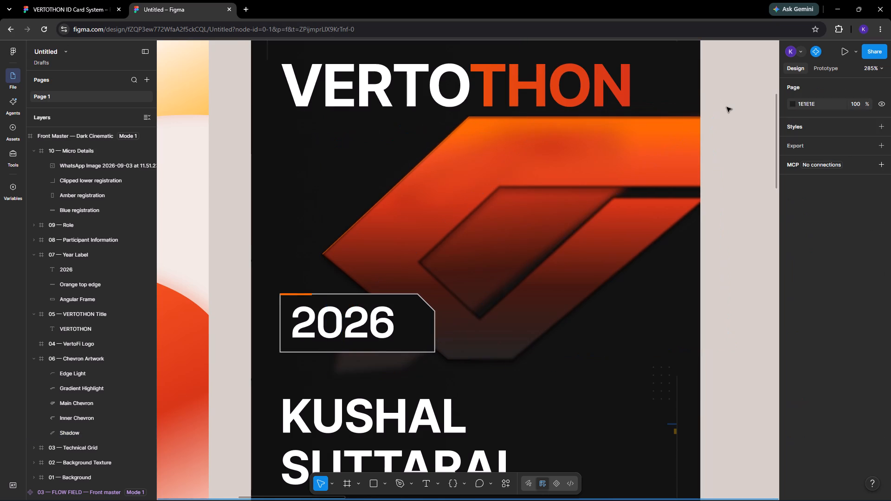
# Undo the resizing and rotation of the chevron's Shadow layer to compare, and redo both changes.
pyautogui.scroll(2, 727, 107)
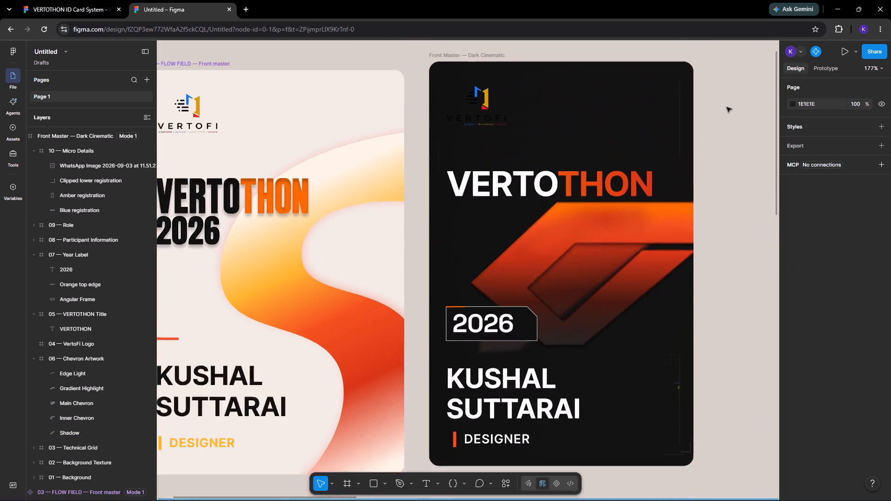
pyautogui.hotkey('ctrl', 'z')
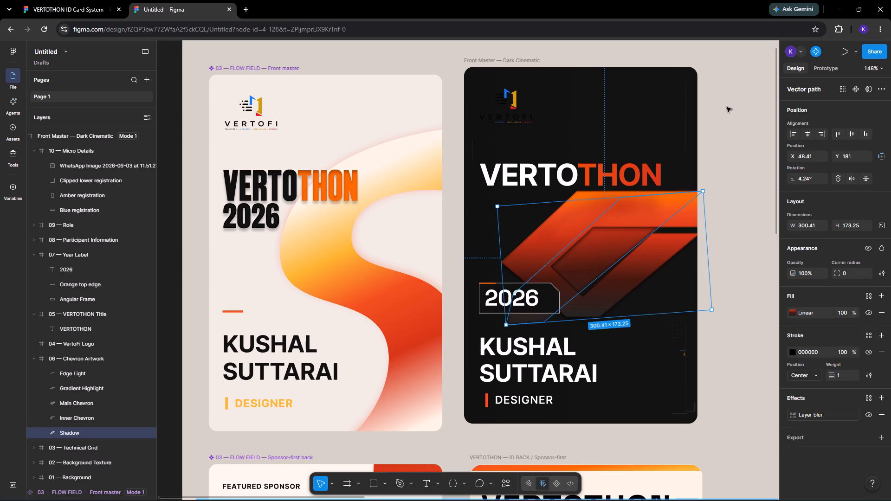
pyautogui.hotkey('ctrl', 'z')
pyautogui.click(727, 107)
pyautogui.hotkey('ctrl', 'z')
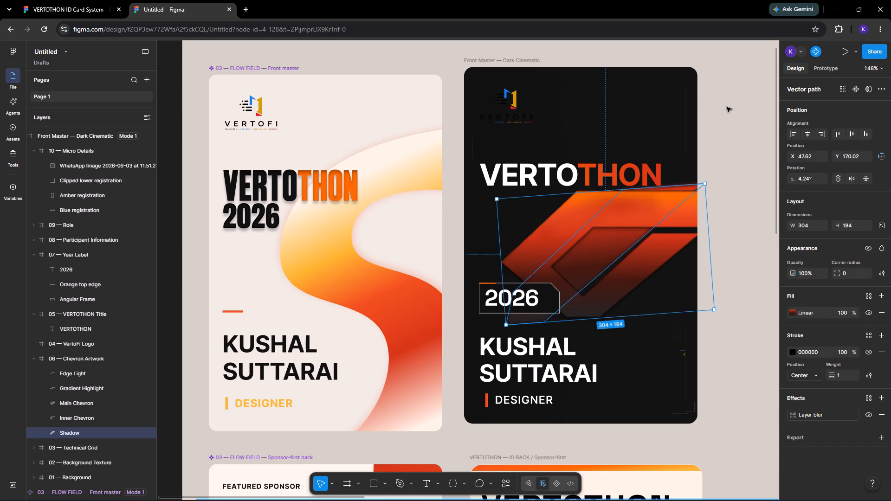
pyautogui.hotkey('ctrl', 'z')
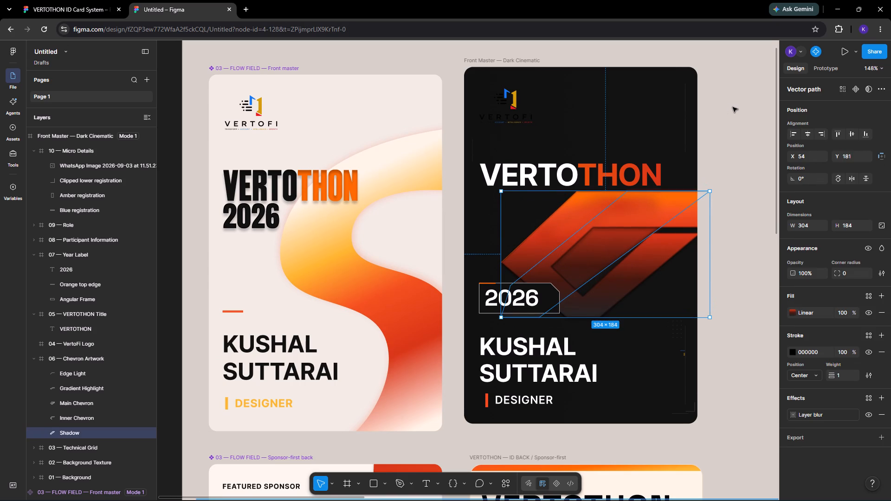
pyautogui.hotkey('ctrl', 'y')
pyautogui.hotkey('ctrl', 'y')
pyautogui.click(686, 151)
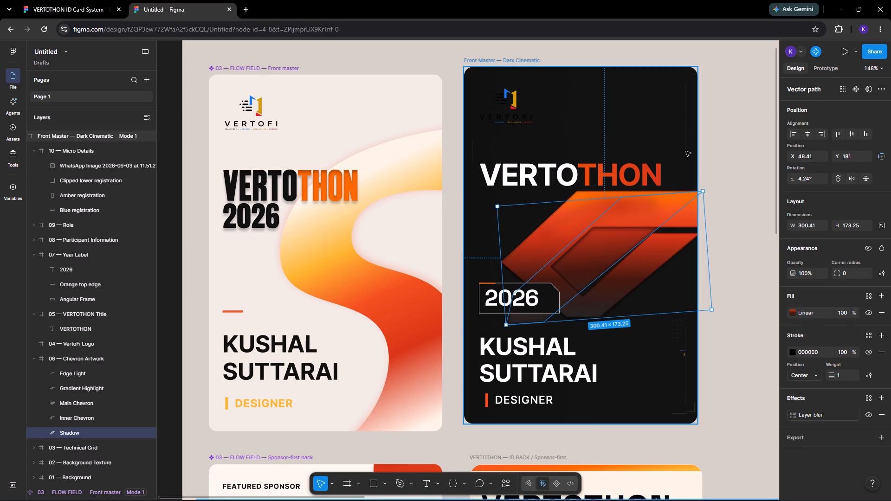
# Resize the chevron's Shadow layer on the Dark Cinematic card to about 301 × 171, placing it at about X 39.6, Y 184.
pyautogui.hscroll(-1, 729, 158)
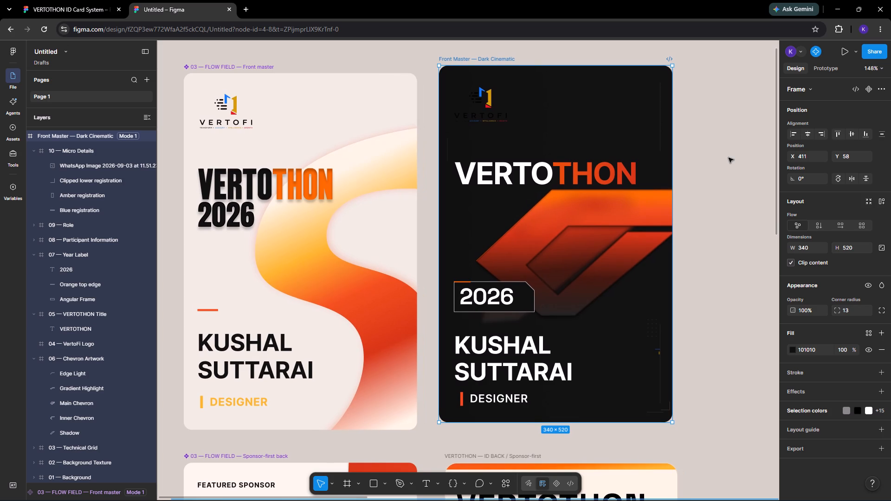
pyautogui.doubleClick(585, 242)
pyautogui.doubleClick(585, 242)
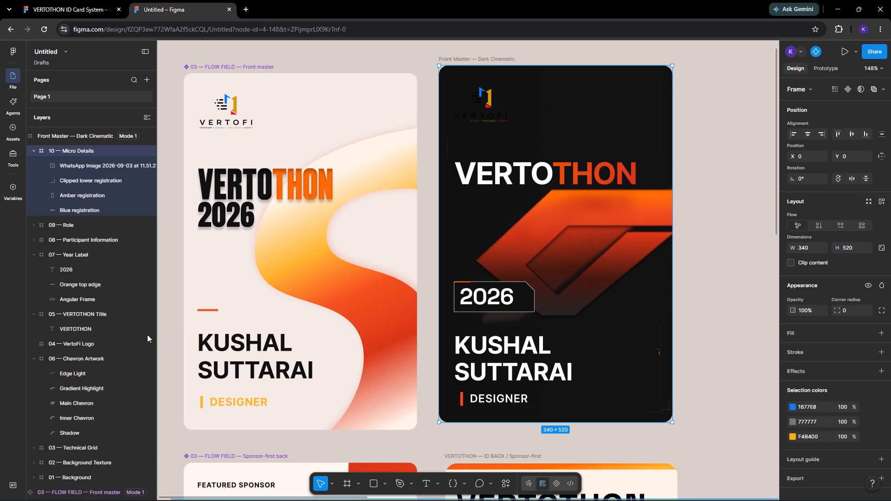
pyautogui.click(88, 298)
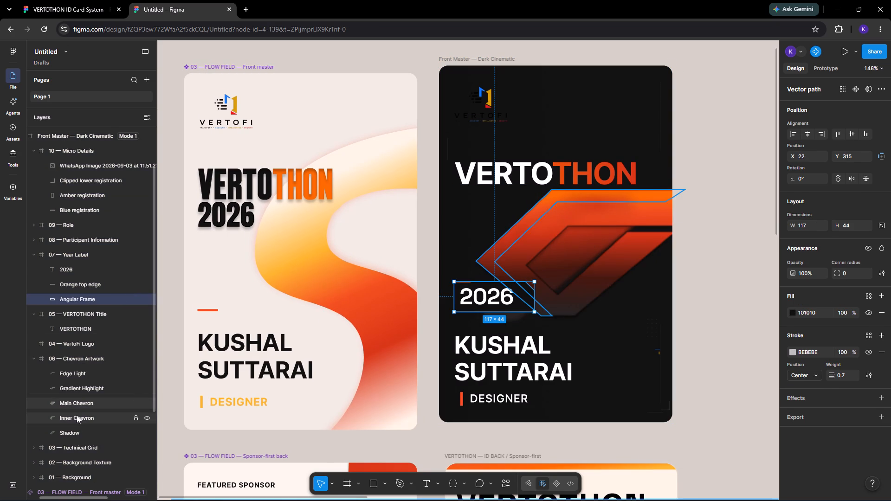
pyautogui.click(78, 434)
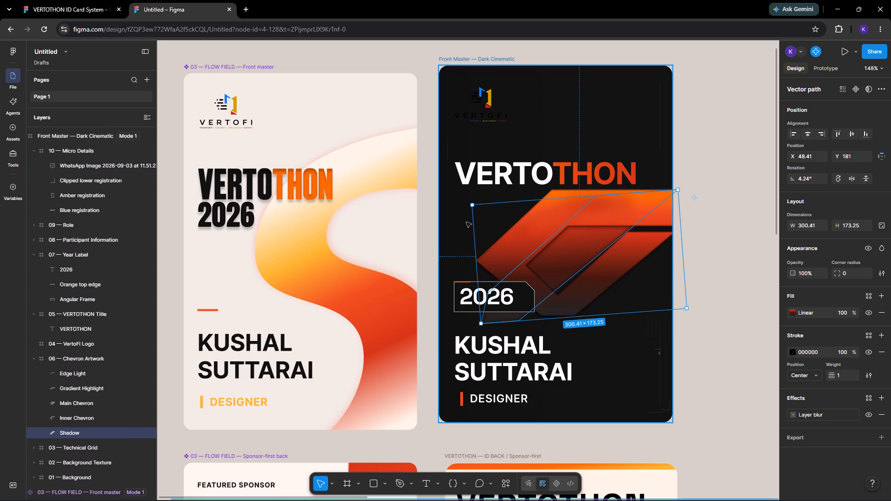
pyautogui.moveTo(472, 205); pyautogui.dragTo(465, 201)
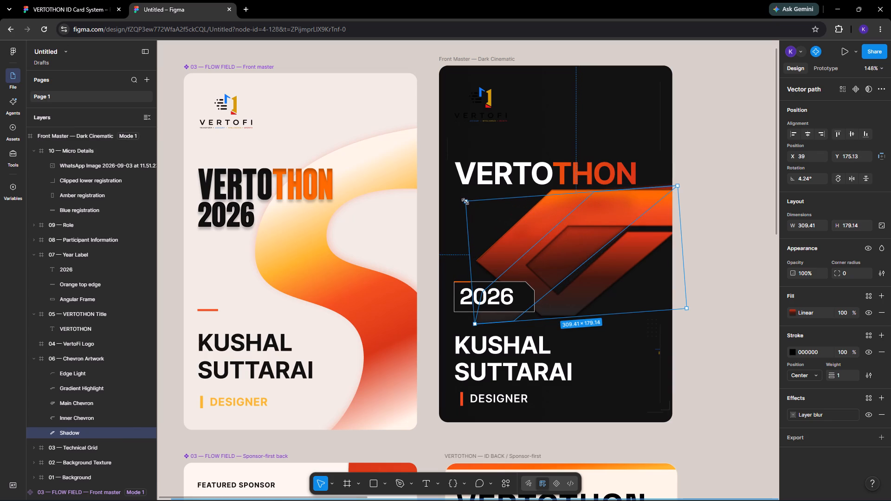
pyautogui.moveTo(678, 186); pyautogui.dragTo(673, 192)
pyautogui.click(704, 197)
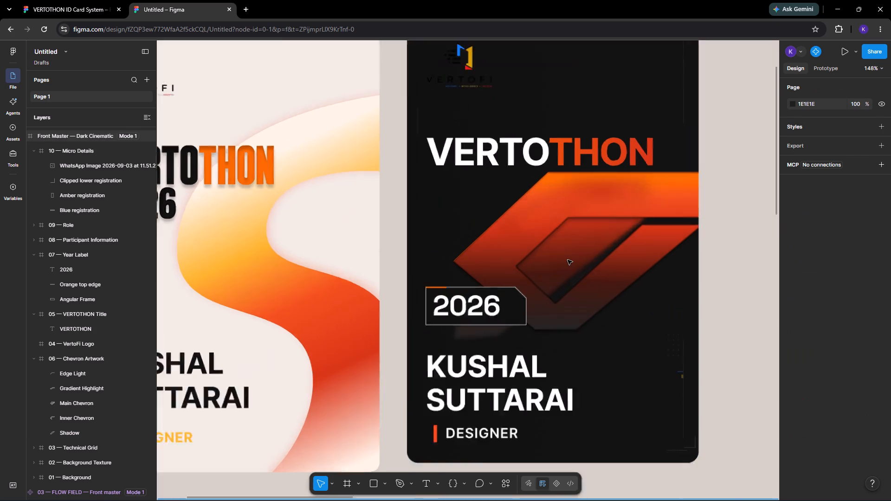
# Examine the blurred patch below the 2026 label by checking the Inner Chevron and Shadow layers and temporarily hiding Shadow.
pyautogui.scroll(-3, 402, 420)
pyautogui.click(324, 287)
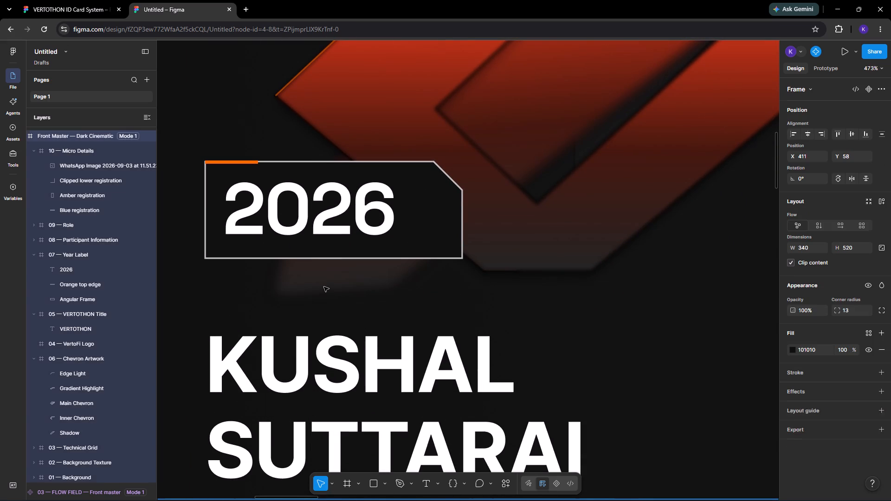
pyautogui.click(114, 360)
pyautogui.click(101, 412)
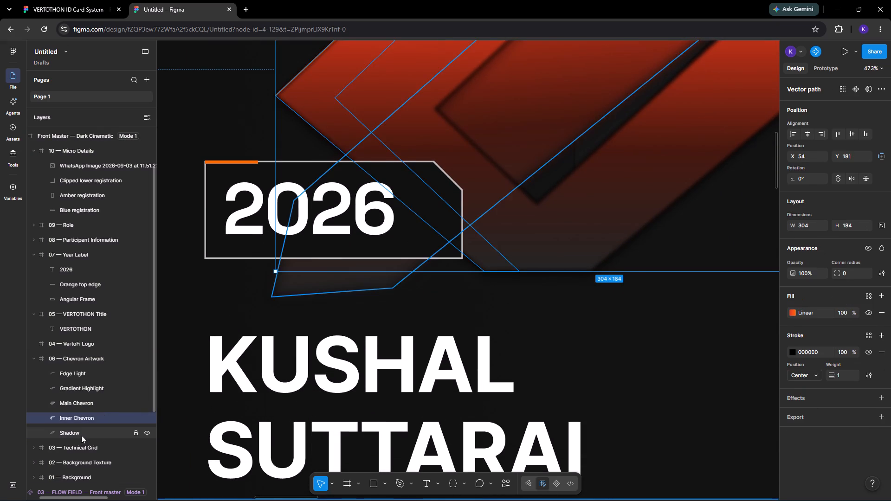
pyautogui.click(81, 436)
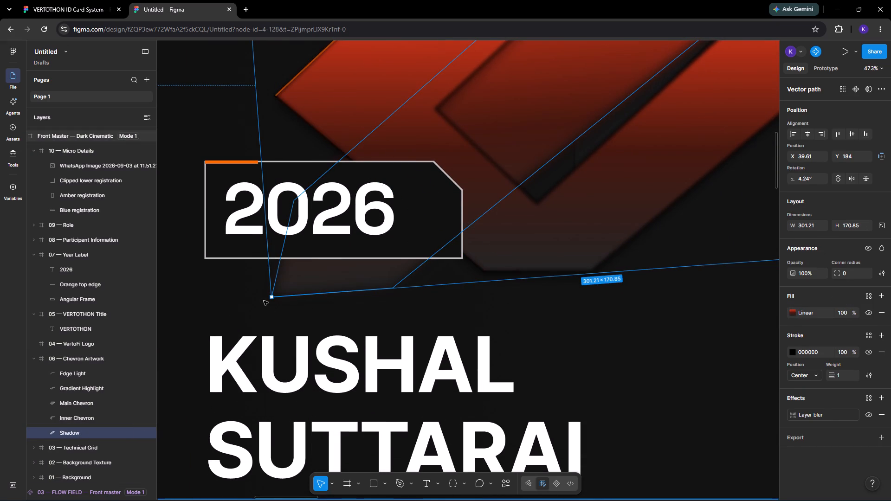
pyautogui.doubleClick(298, 289)
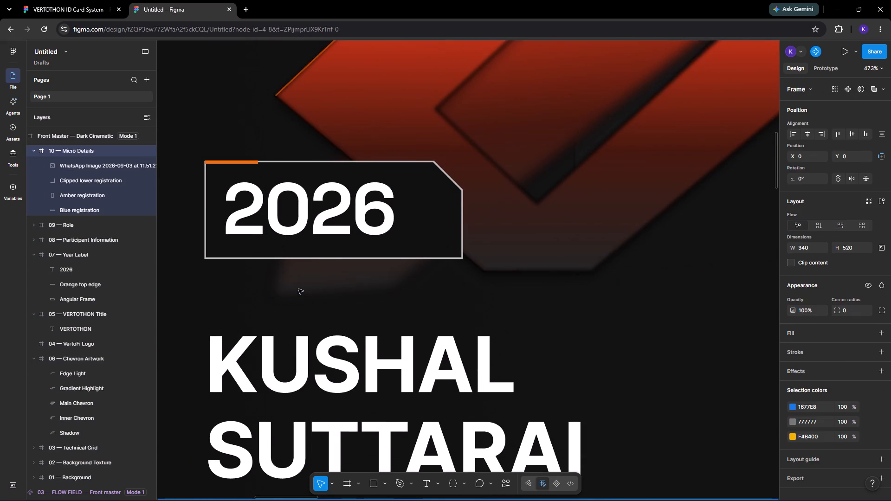
pyautogui.click(299, 289)
pyautogui.click(84, 417)
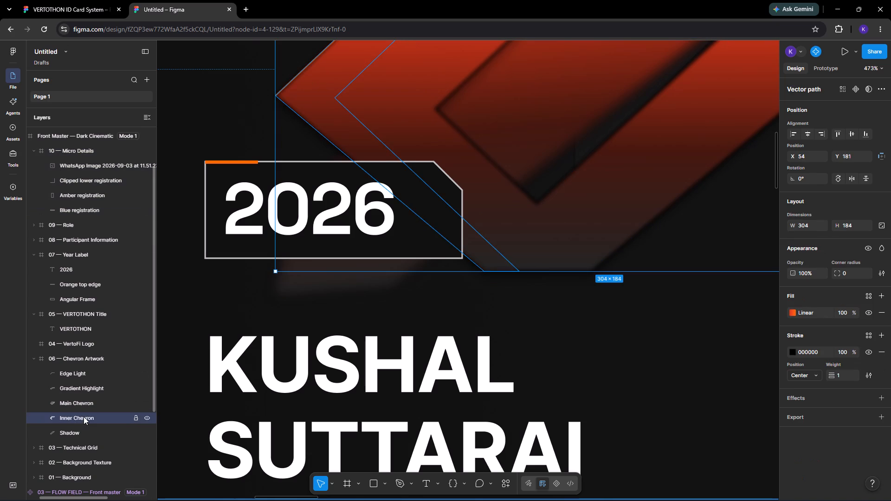
pyautogui.click(75, 424)
pyautogui.click(64, 434)
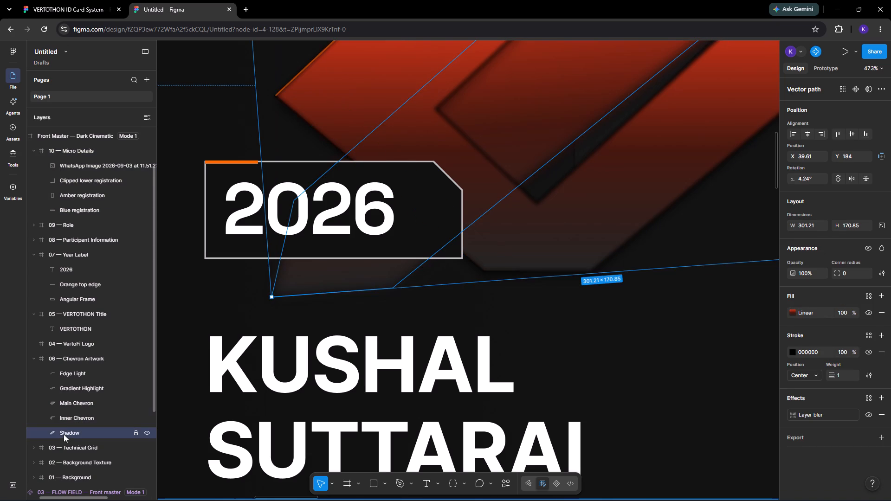
pyautogui.click(147, 430)
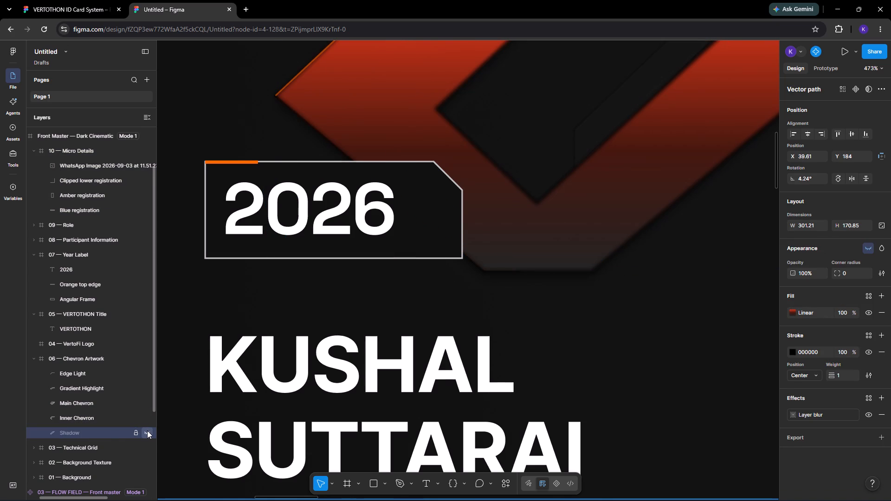
pyautogui.click(147, 430)
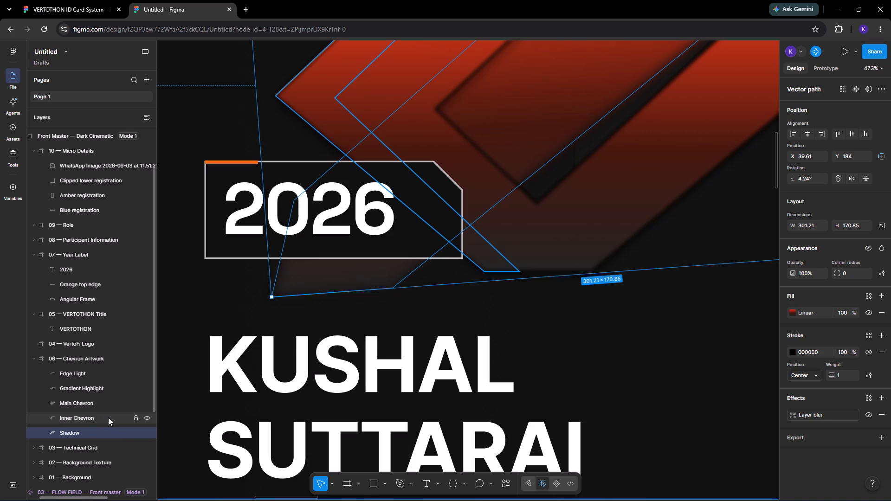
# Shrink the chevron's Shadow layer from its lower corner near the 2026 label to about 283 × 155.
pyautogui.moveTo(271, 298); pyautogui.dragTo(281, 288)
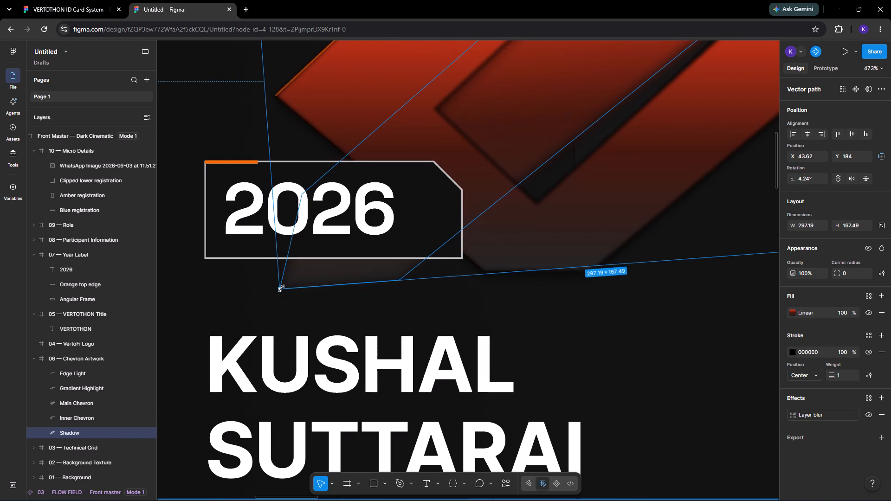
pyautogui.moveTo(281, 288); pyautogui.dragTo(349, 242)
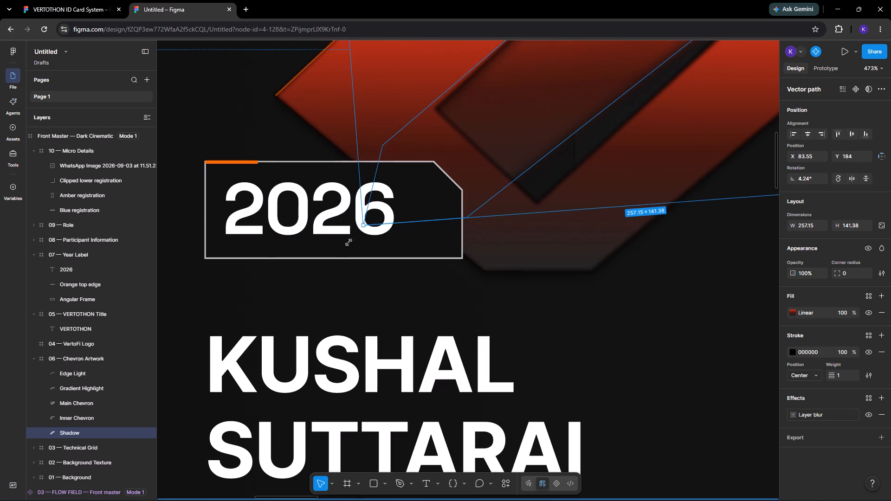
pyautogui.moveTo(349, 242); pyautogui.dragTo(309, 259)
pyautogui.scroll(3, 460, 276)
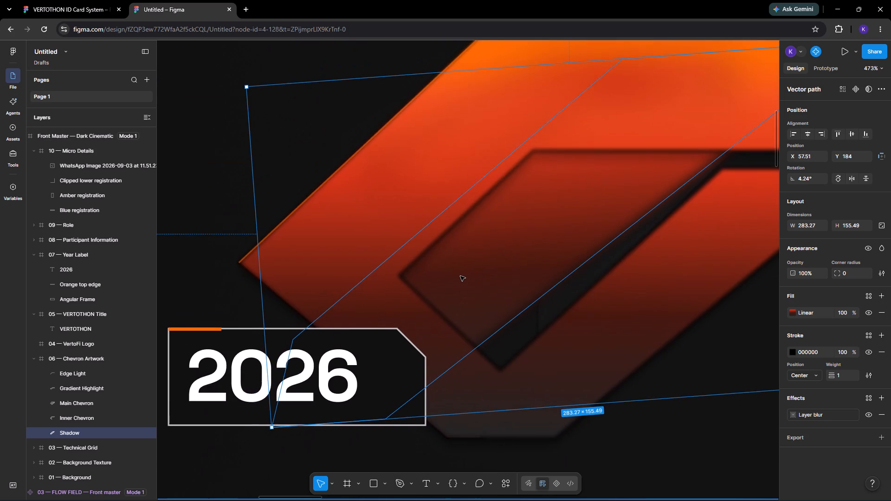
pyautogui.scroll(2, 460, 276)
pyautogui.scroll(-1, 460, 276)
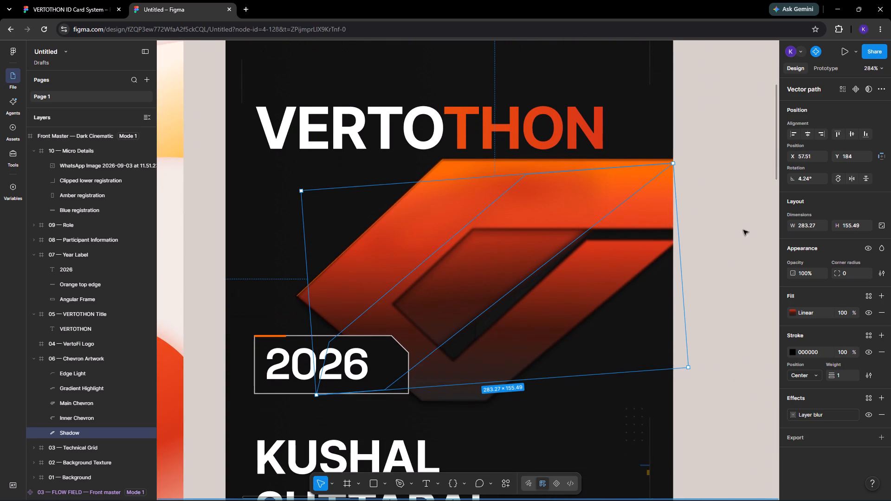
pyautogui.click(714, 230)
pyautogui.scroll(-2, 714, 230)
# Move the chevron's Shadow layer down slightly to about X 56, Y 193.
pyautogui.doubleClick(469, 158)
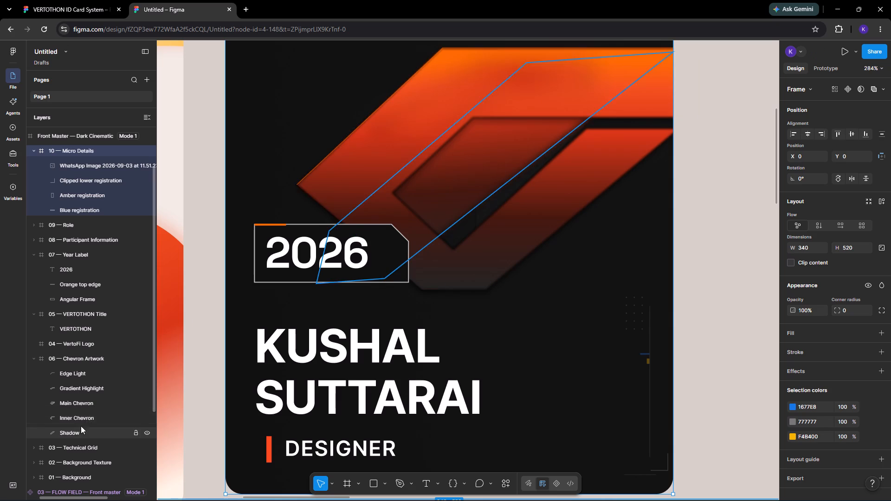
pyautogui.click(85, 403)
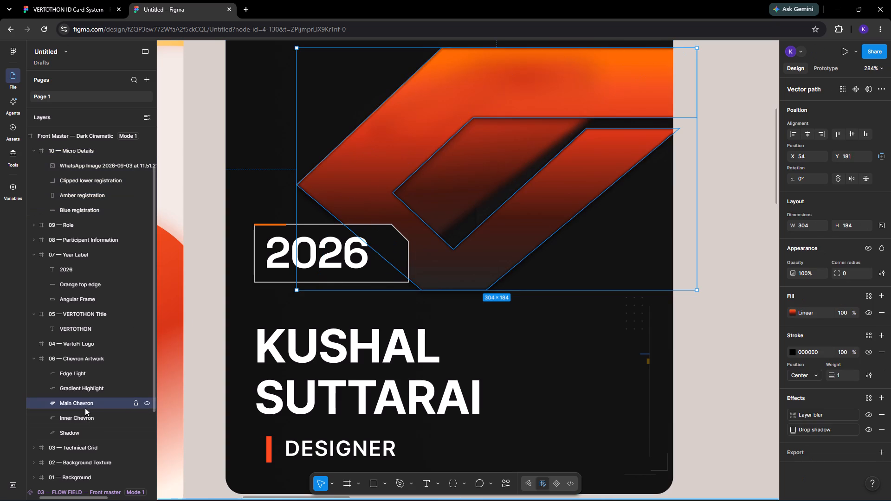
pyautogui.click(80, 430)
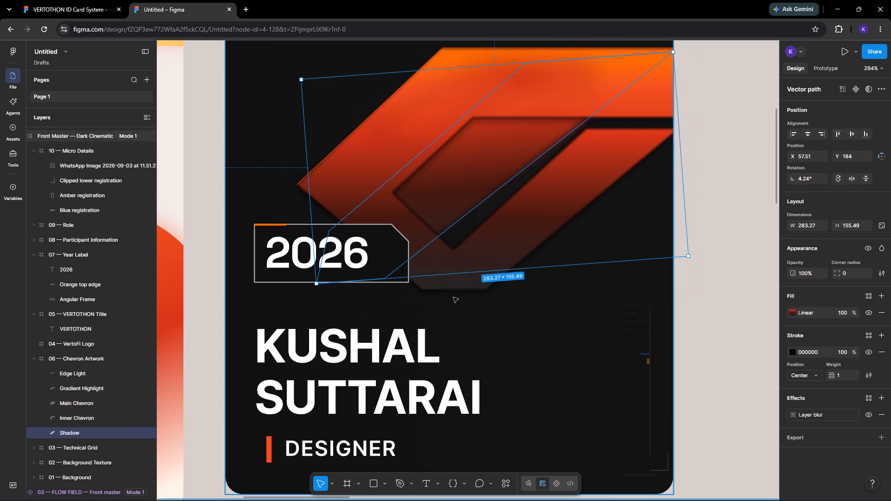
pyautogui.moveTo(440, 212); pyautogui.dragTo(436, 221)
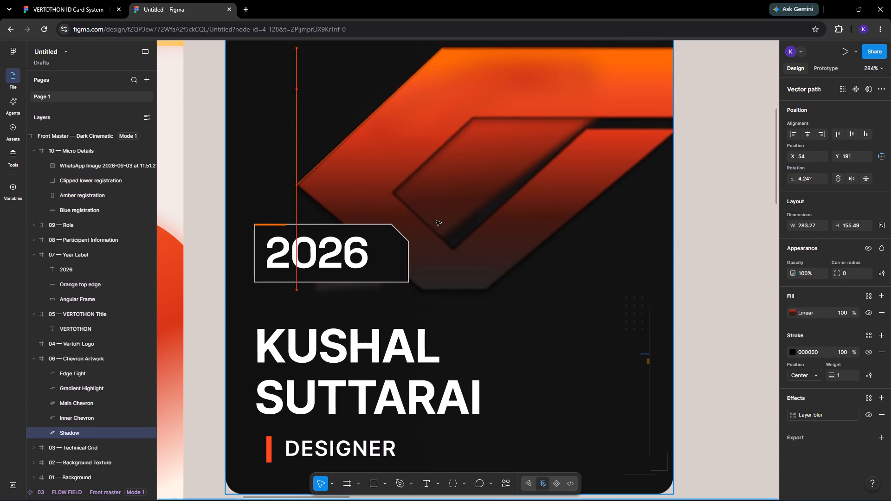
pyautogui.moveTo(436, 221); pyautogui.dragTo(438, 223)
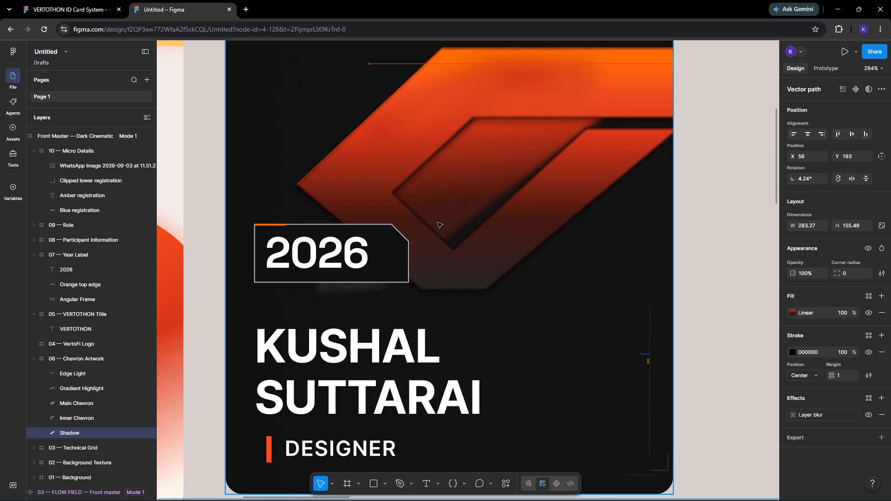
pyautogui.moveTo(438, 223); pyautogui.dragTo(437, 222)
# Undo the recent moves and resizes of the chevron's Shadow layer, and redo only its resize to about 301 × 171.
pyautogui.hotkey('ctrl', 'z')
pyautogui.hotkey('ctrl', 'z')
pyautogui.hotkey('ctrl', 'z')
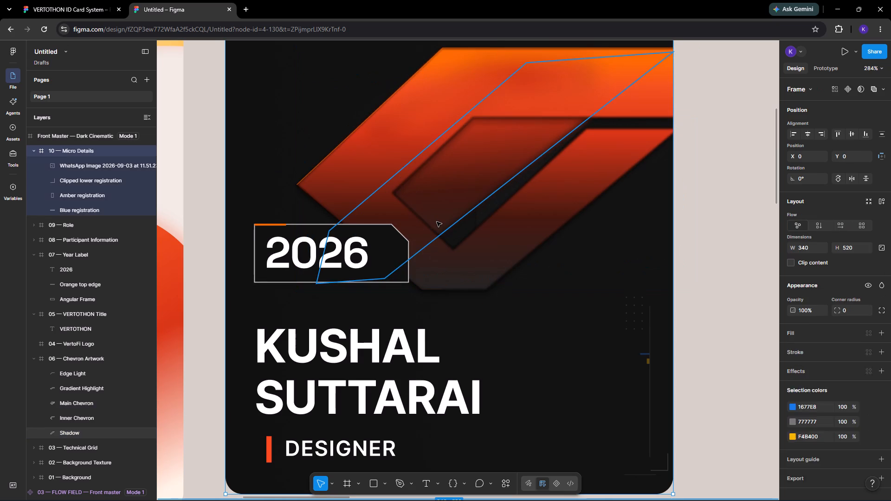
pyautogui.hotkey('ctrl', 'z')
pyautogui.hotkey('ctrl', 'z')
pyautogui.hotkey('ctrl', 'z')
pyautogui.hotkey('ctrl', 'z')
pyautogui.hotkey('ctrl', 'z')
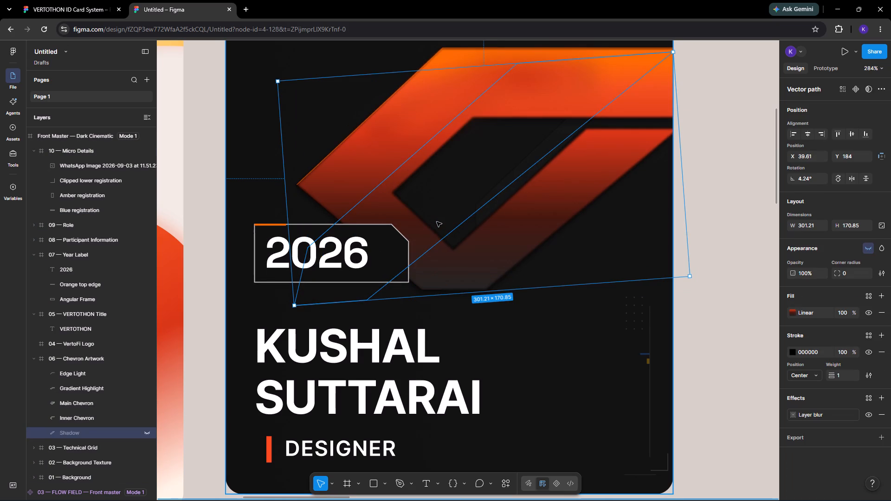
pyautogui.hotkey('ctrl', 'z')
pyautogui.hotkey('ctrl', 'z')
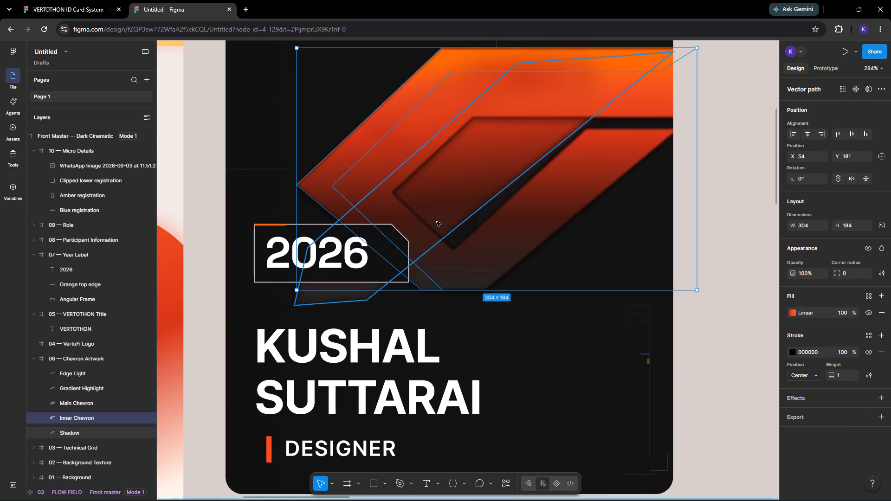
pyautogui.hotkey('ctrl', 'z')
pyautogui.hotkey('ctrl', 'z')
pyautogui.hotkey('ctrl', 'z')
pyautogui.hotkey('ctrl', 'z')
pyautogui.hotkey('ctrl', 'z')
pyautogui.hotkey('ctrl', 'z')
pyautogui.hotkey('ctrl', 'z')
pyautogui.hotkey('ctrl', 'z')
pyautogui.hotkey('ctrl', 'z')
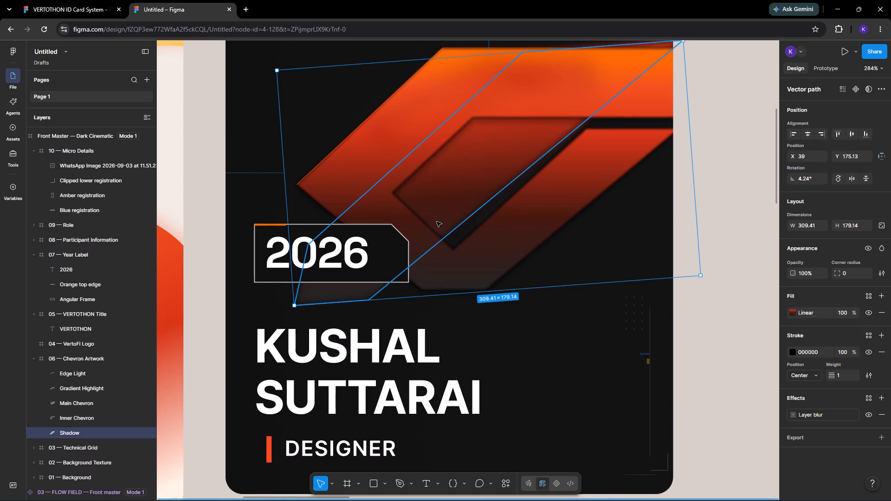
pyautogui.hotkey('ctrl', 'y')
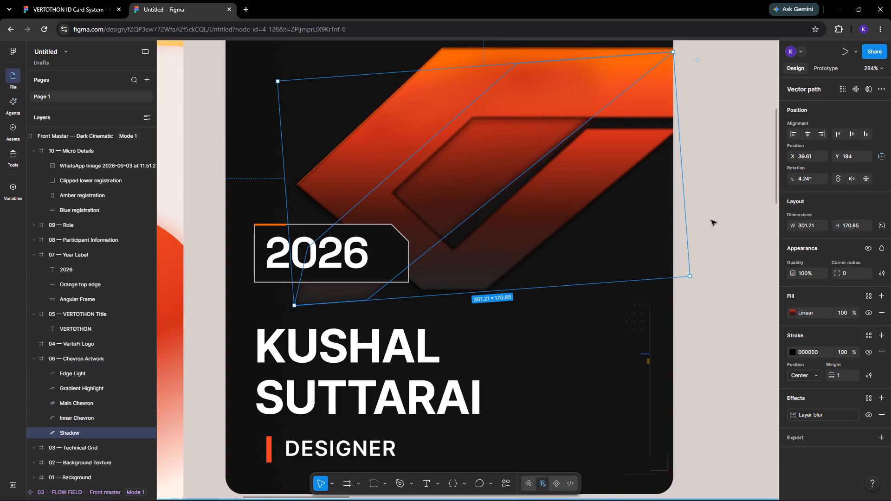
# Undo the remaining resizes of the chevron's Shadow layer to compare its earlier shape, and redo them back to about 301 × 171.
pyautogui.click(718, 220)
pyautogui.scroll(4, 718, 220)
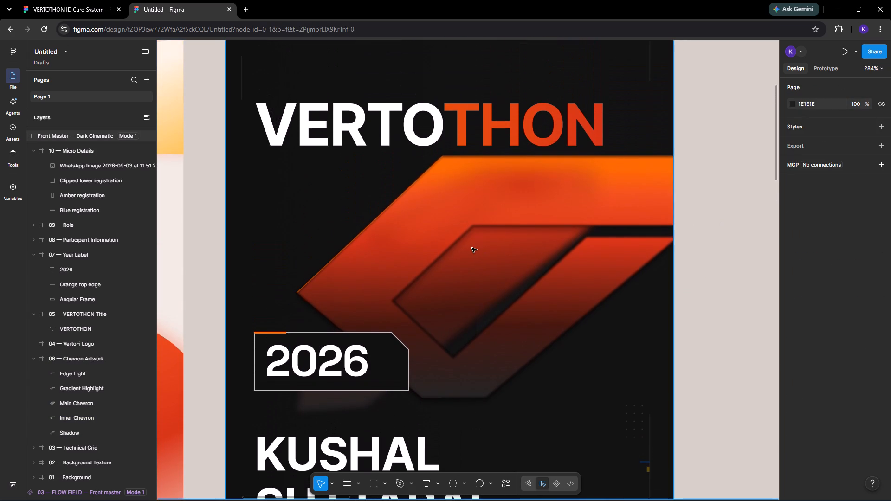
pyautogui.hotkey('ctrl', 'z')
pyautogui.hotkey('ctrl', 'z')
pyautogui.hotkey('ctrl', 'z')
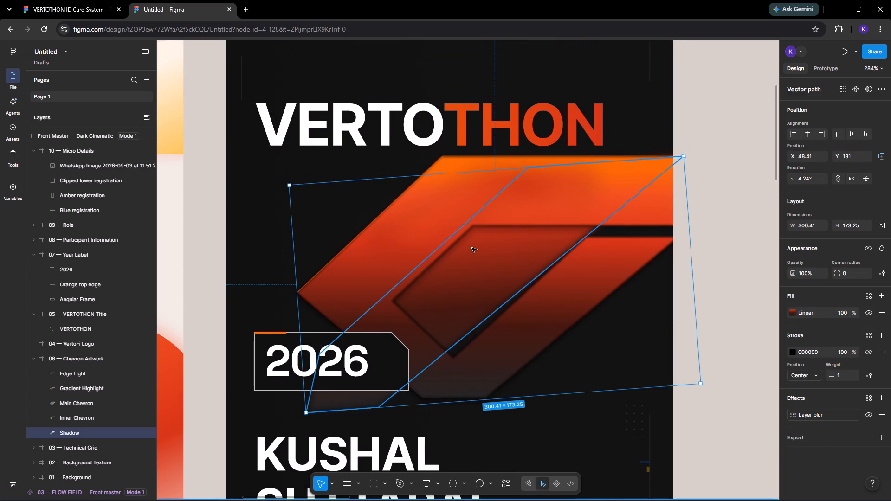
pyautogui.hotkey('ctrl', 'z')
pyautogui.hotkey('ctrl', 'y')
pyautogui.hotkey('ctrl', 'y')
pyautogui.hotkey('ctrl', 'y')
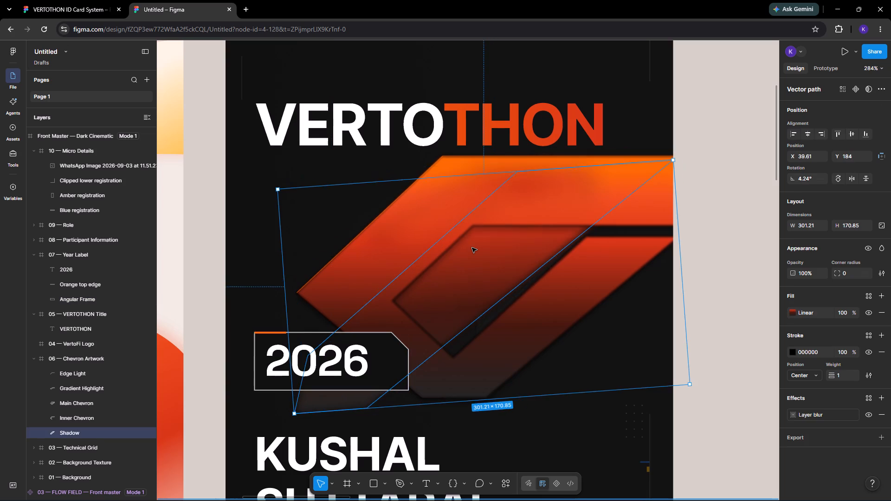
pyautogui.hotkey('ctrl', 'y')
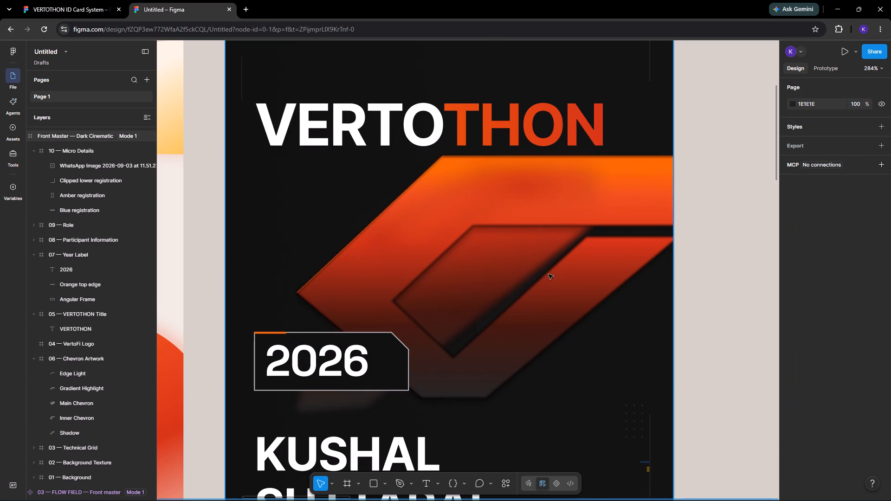
# Rotate the Shadow layer of the chevron artwork to about 6.3°.
pyautogui.doubleClick(480, 300)
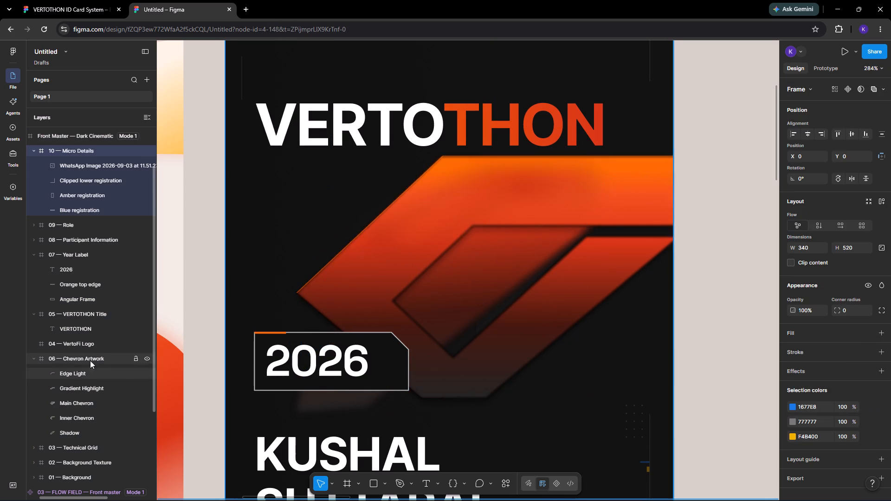
pyautogui.click(92, 406)
pyautogui.click(86, 416)
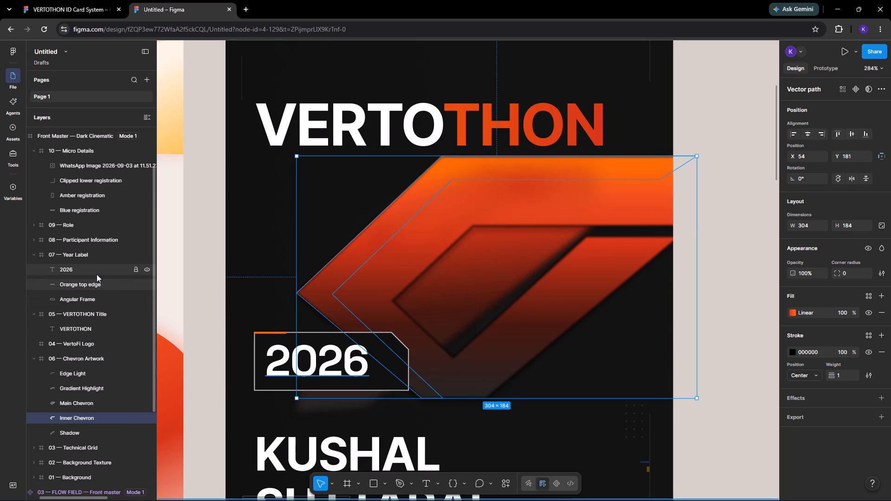
pyautogui.click(81, 293)
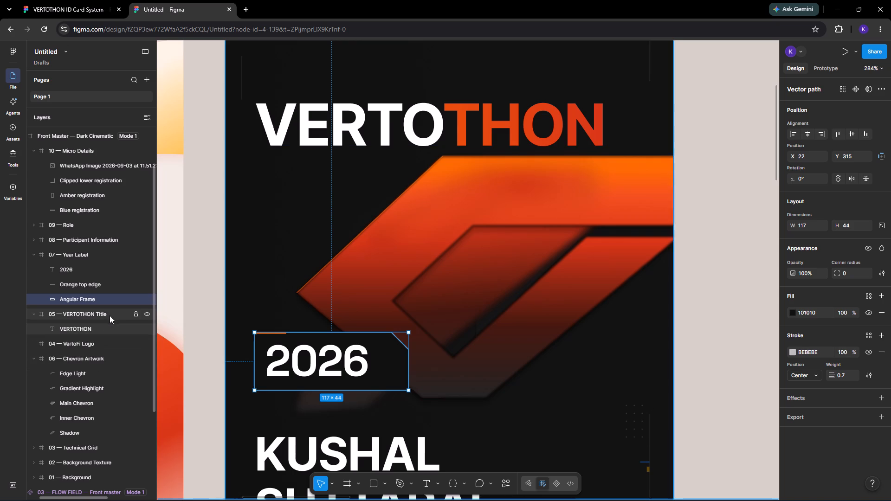
pyautogui.scroll(2, 120, 200)
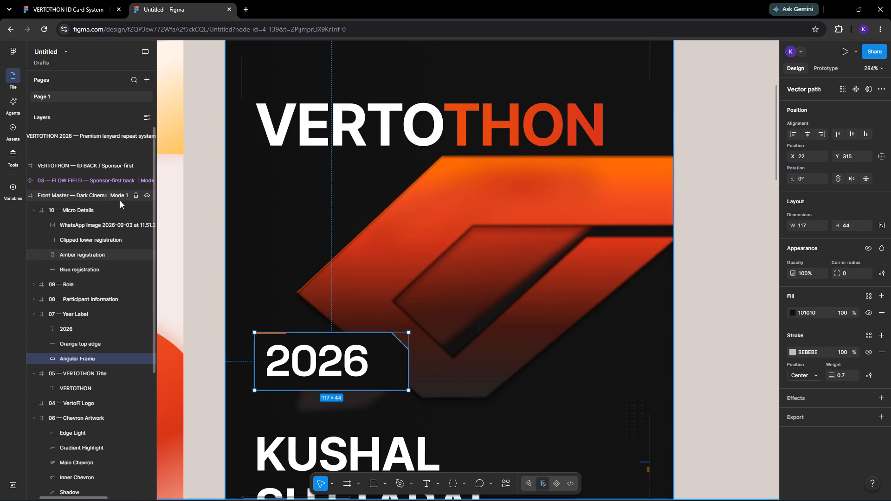
pyautogui.scroll(-2, 96, 251)
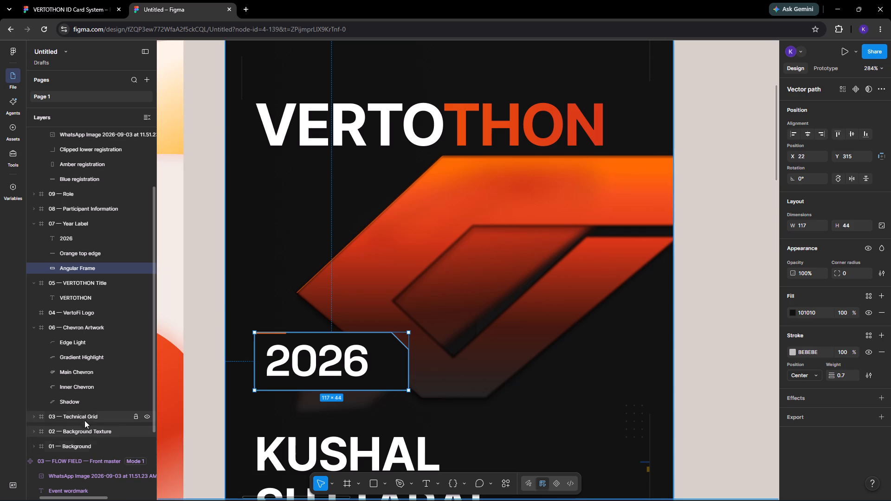
pyautogui.click(88, 398)
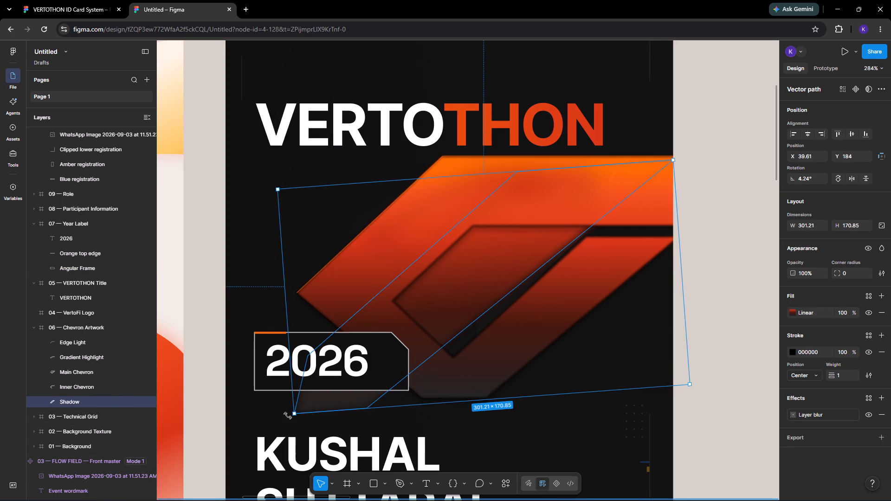
pyautogui.moveTo(290, 415); pyautogui.dragTo(294, 418)
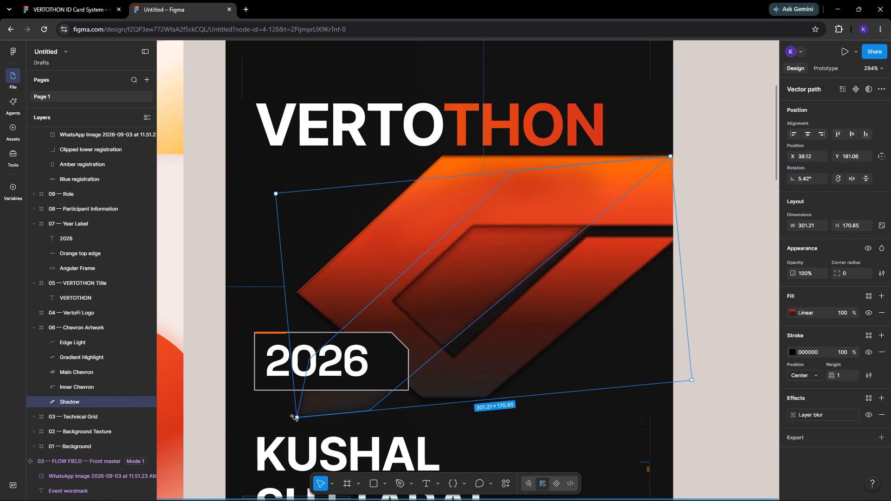
pyautogui.moveTo(294, 418); pyautogui.dragTo(297, 419)
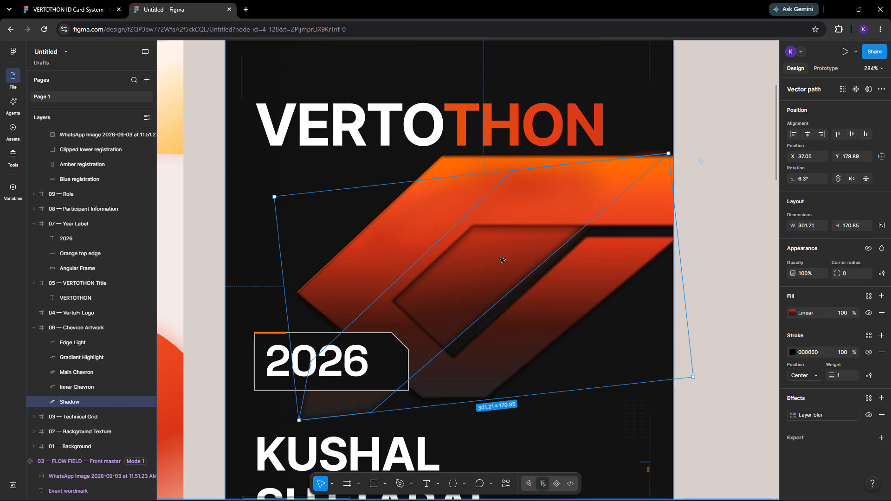
# Move the rotated chevron Shadow layer slightly to about X 41, Y 178.
pyautogui.moveTo(500, 258); pyautogui.dragTo(509, 262)
pyautogui.moveTo(509, 262); pyautogui.dragTo(520, 266)
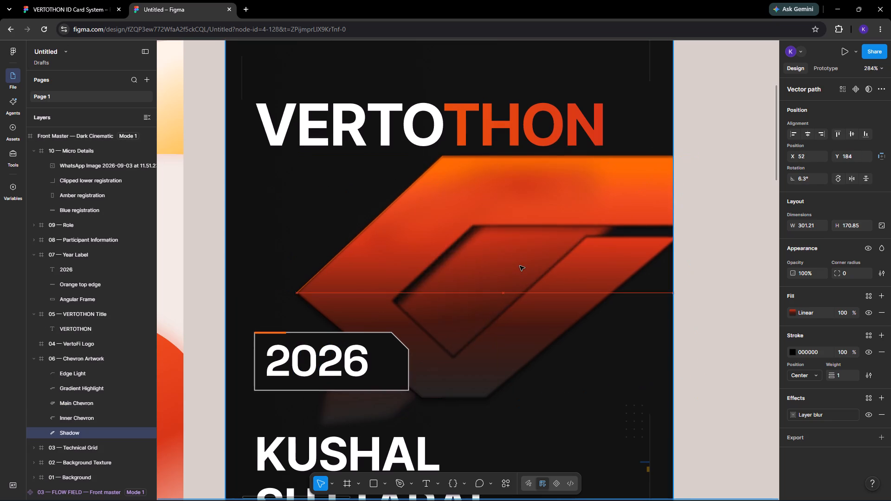
pyautogui.moveTo(520, 266); pyautogui.dragTo(505, 258)
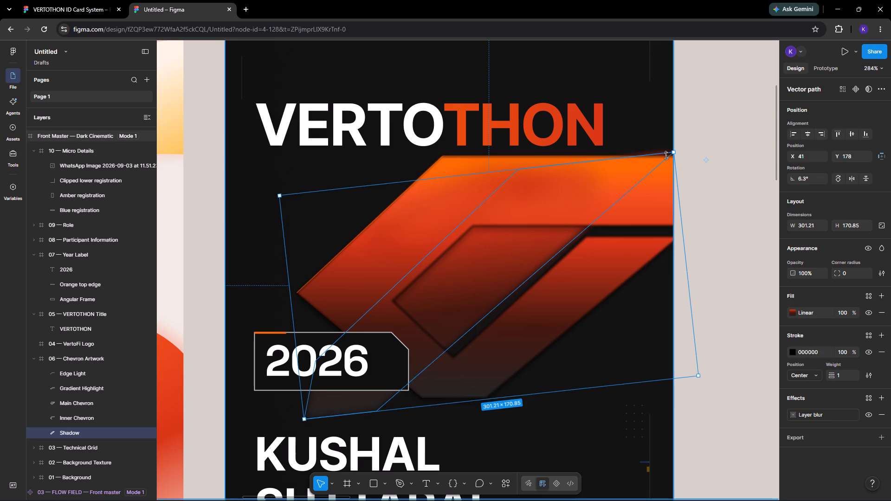
# Resize the chevron's Shadow layer from its upper corner at the card's edge to about 297 × 166.
pyautogui.moveTo(673, 154); pyautogui.dragTo(672, 160)
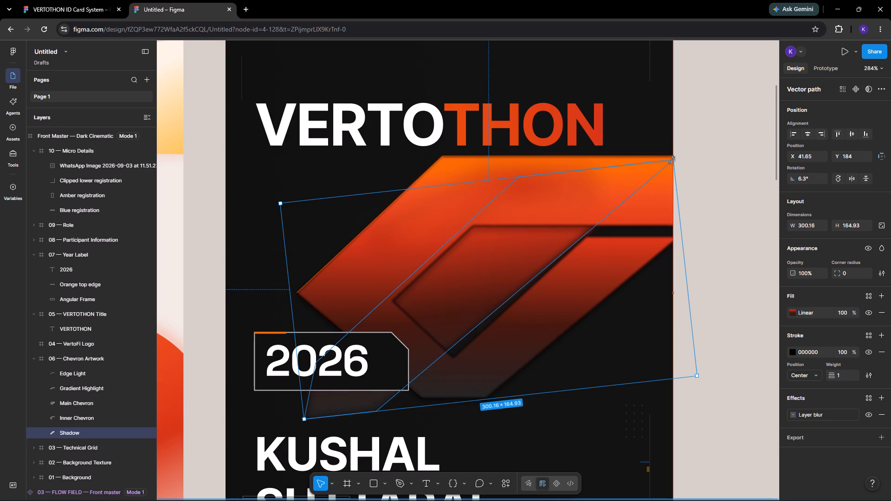
pyautogui.moveTo(672, 160); pyautogui.dragTo(665, 162)
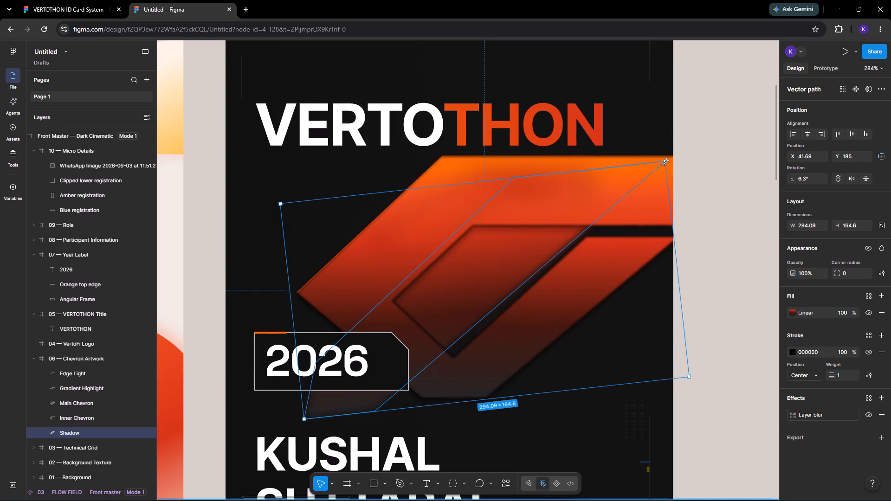
pyautogui.moveTo(665, 162); pyautogui.dragTo(669, 158)
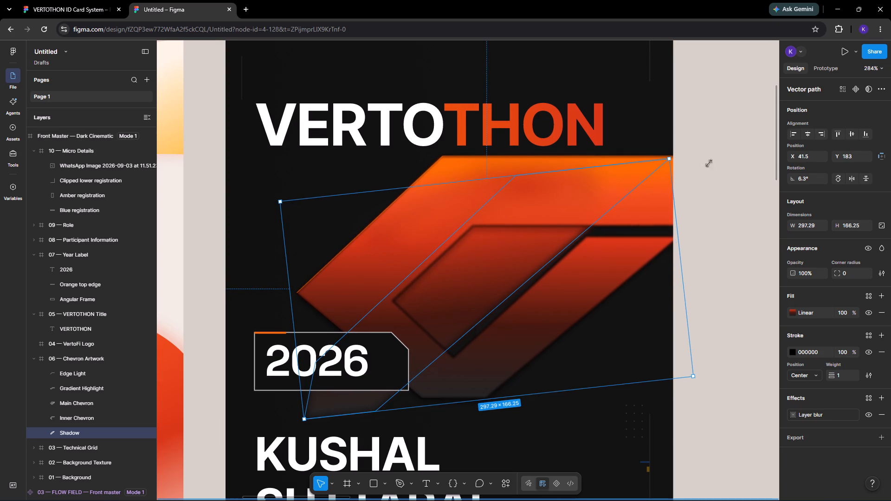
pyautogui.click(719, 163)
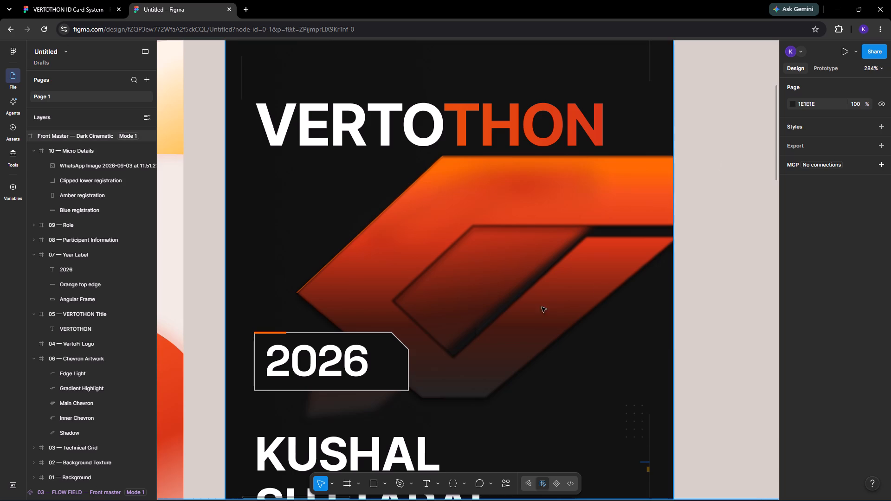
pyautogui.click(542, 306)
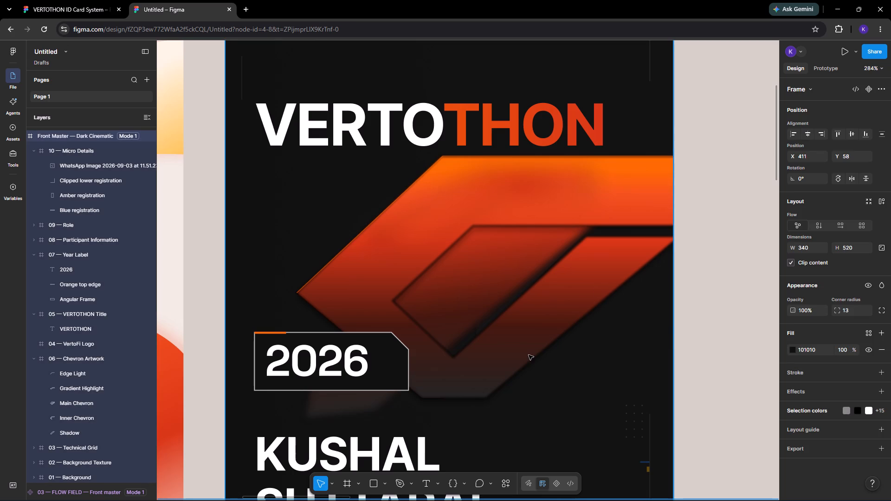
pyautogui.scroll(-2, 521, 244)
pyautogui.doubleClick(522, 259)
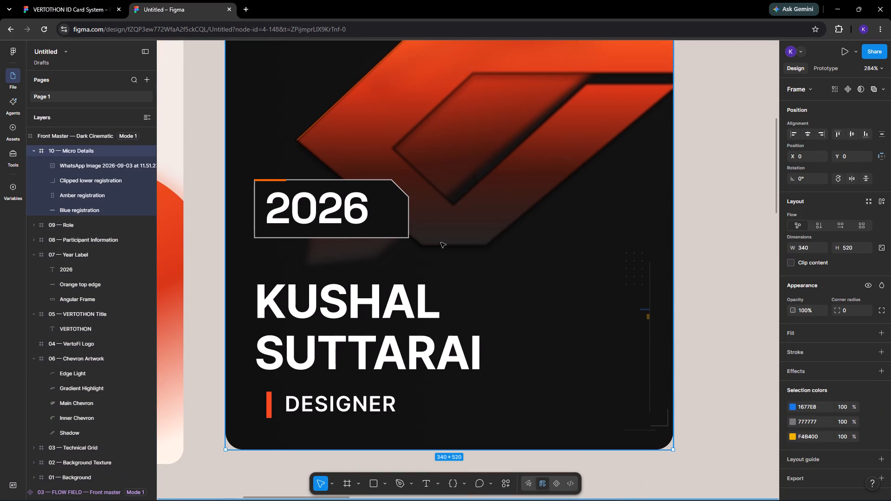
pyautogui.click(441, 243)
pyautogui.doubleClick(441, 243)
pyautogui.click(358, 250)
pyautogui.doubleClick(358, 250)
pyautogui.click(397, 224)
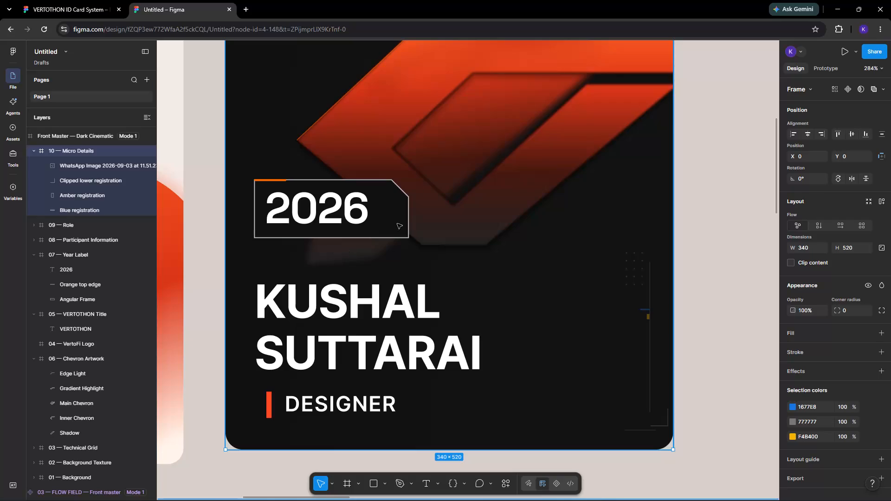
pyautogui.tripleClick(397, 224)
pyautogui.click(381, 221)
# Duplicate the Angular Frame of the 2026 label and move the copy straight down to about X 22, Y 343.
pyautogui.click(67, 255)
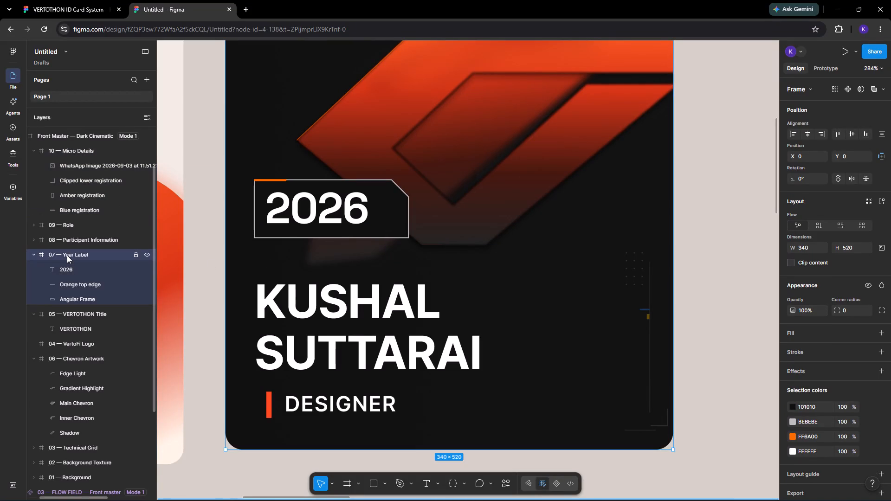
pyautogui.click(67, 255)
pyautogui.doubleClick(67, 255)
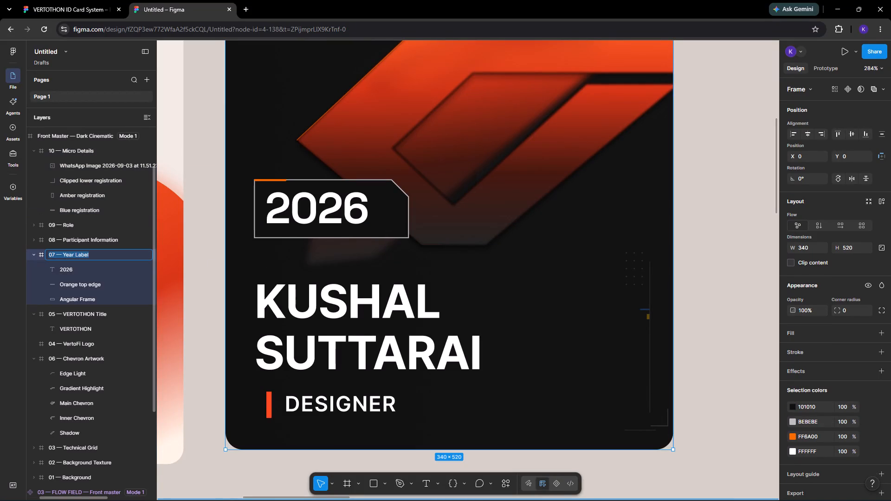
pyautogui.click(121, 256)
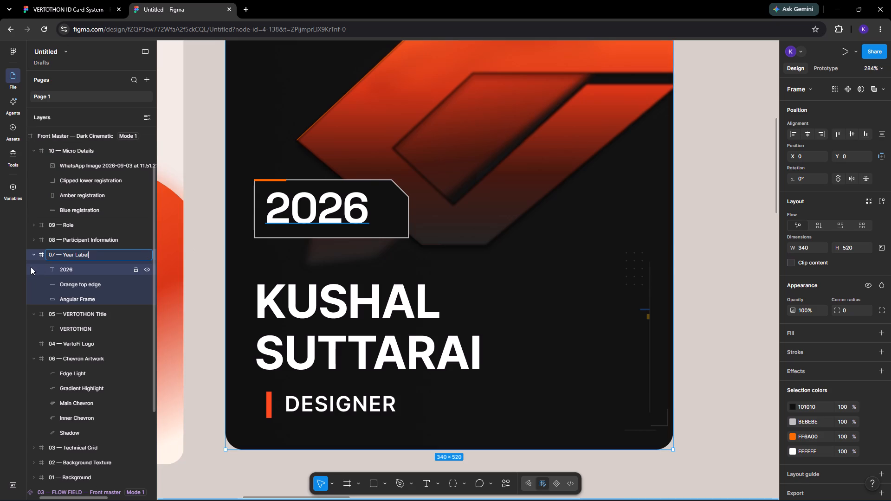
pyautogui.click(63, 266)
pyautogui.click(71, 278)
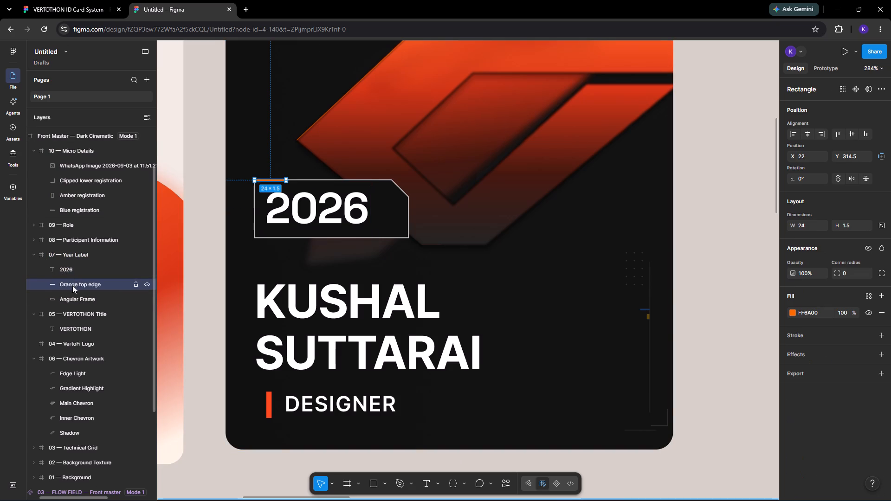
pyautogui.click(72, 300)
pyautogui.hotkey('ctrl', 'c')
pyautogui.hotkey('ctrl', 'v')
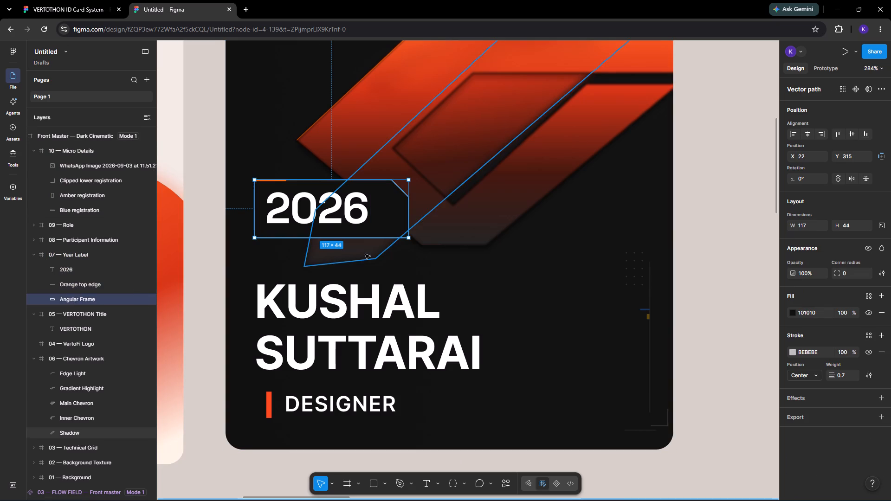
pyautogui.moveTo(397, 210); pyautogui.dragTo(398, 243)
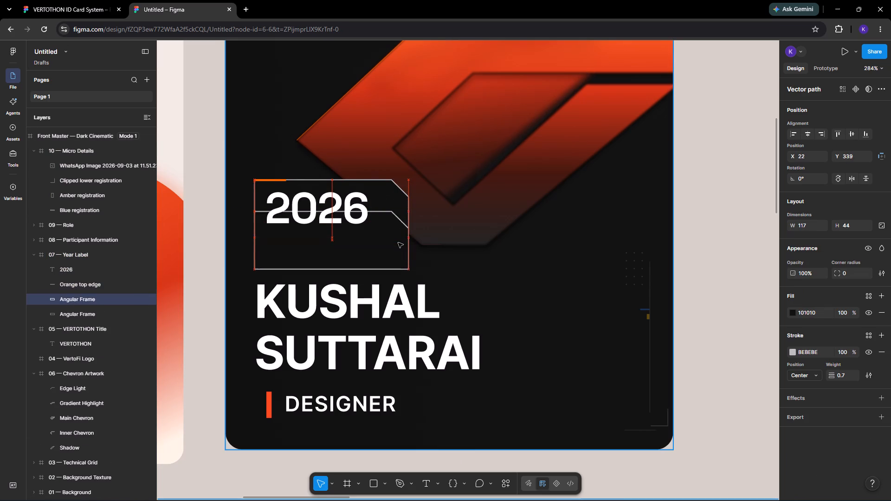
pyautogui.moveTo(398, 243); pyautogui.dragTo(398, 247)
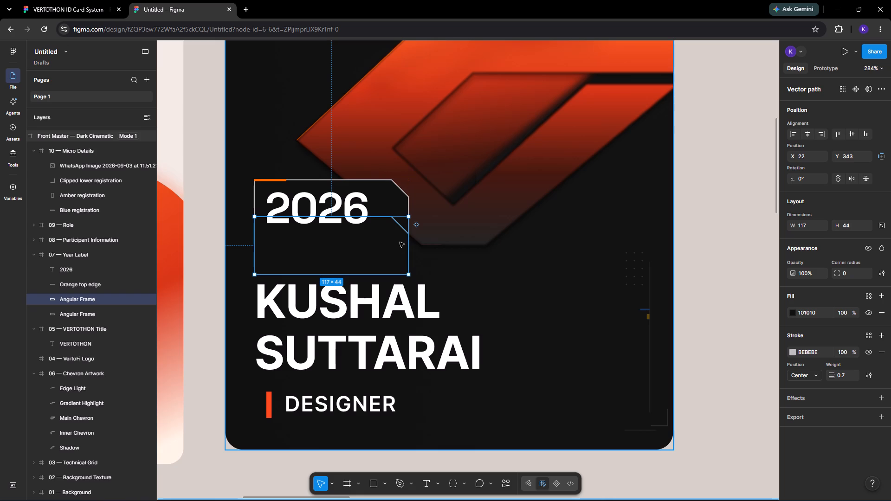
# Remove the stroke from the copied Angular Frame.
pyautogui.click(880, 353)
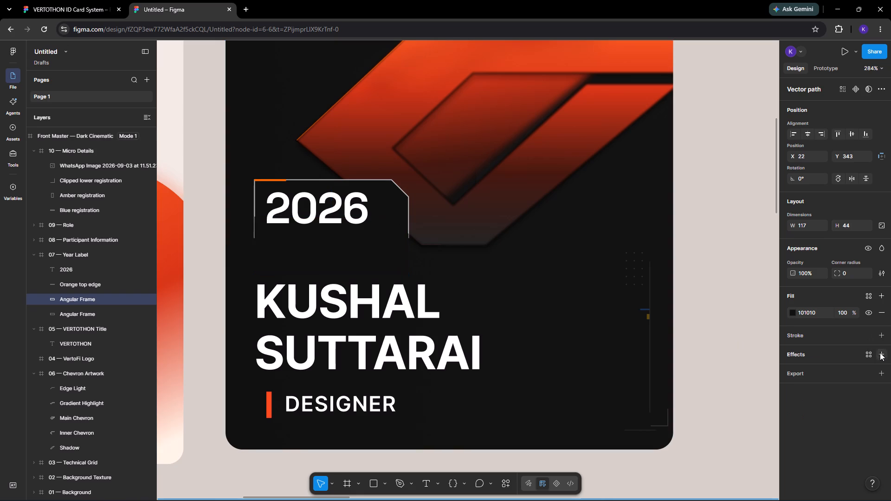
# Shrink the strokeless Angular Frame copy to about 86 × 20 and place it at X 50 over the shadow remnant beneath the 2026 label.
pyautogui.moveTo(361, 254); pyautogui.dragTo(357, 275)
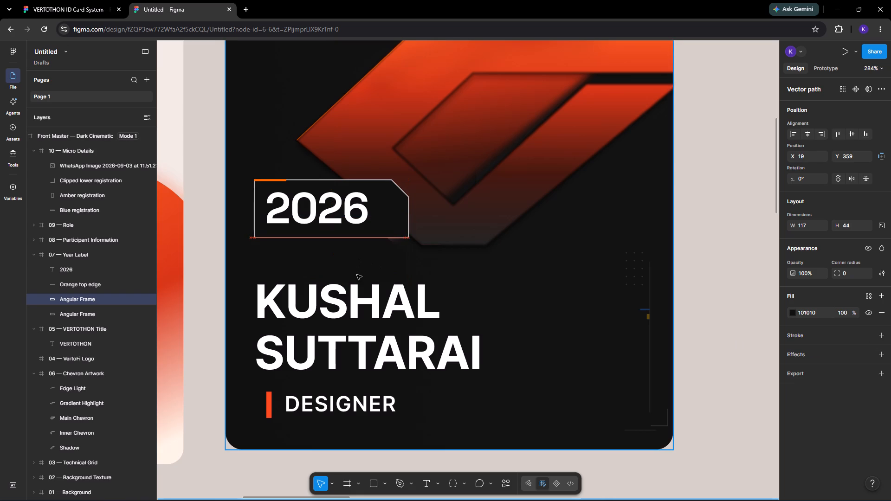
pyautogui.moveTo(357, 275); pyautogui.dragTo(369, 276)
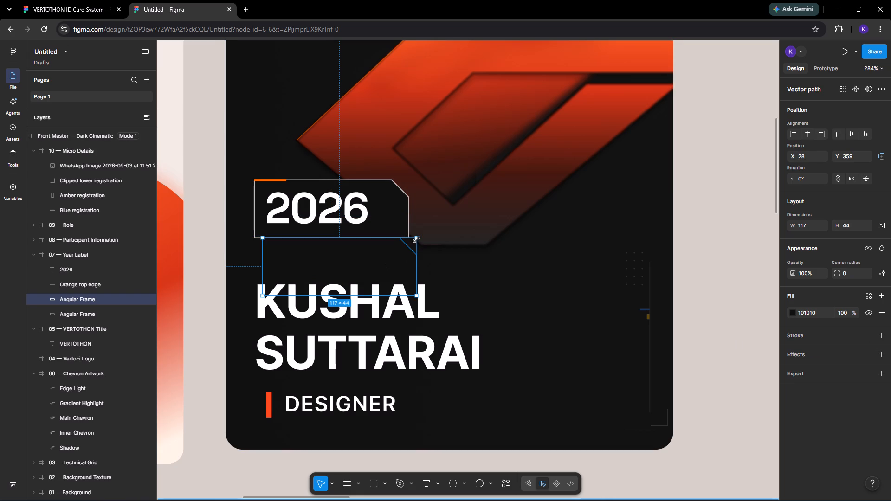
pyautogui.moveTo(414, 239); pyautogui.dragTo(372, 275)
pyautogui.moveTo(339, 281); pyautogui.dragTo(349, 262)
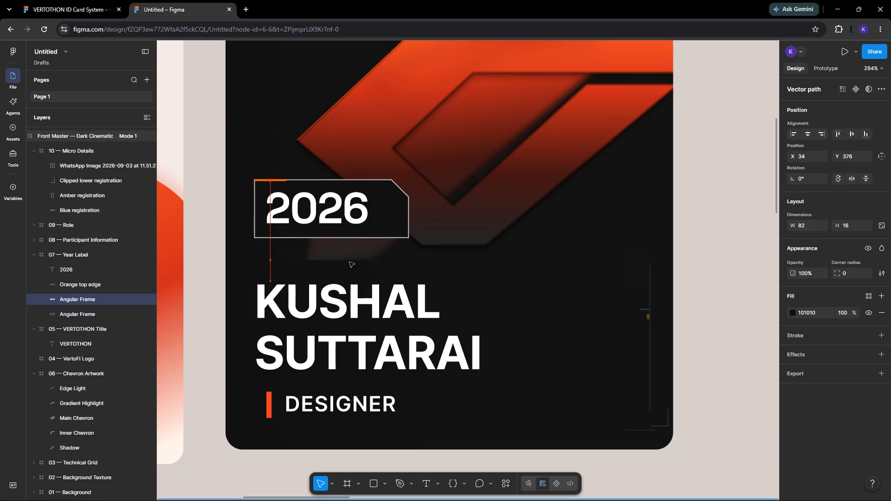
pyautogui.moveTo(349, 262); pyautogui.dragTo(368, 247)
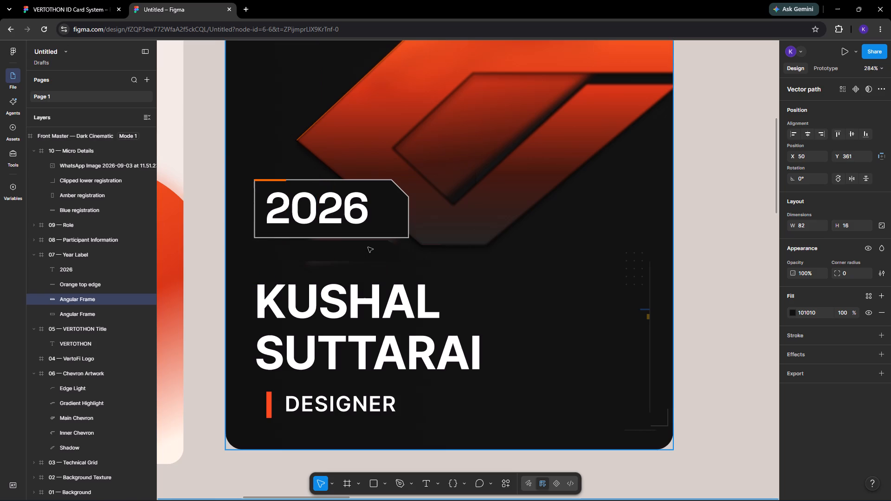
pyautogui.moveTo(368, 247); pyautogui.dragTo(368, 250)
pyautogui.moveTo(399, 243); pyautogui.dragTo(402, 240)
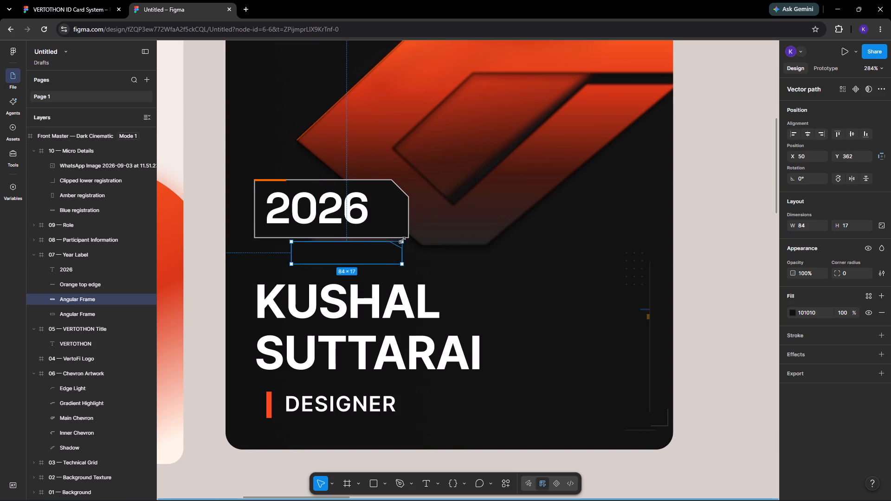
pyautogui.moveTo(402, 240); pyautogui.dragTo(405, 238)
pyautogui.click(517, 264)
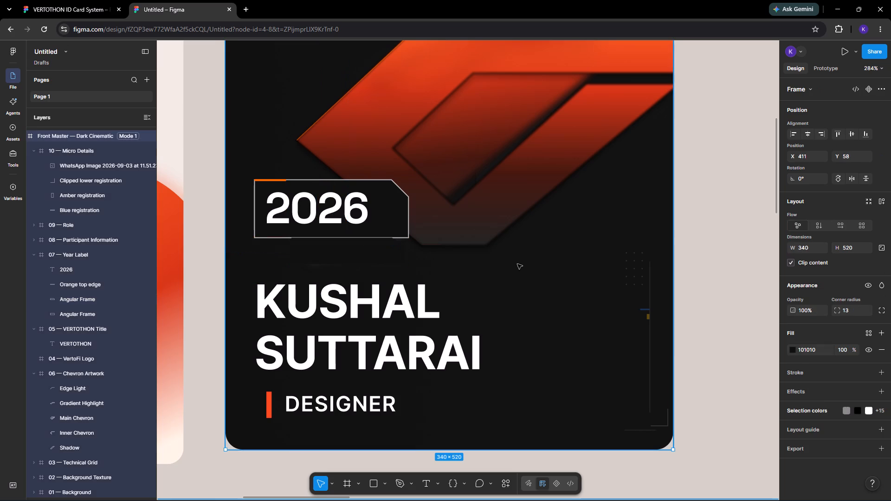
# Move the whole Front Master — Dark Cinematic card frame down slightly to Y 62.
pyautogui.moveTo(336, 245); pyautogui.dragTo(336, 250)
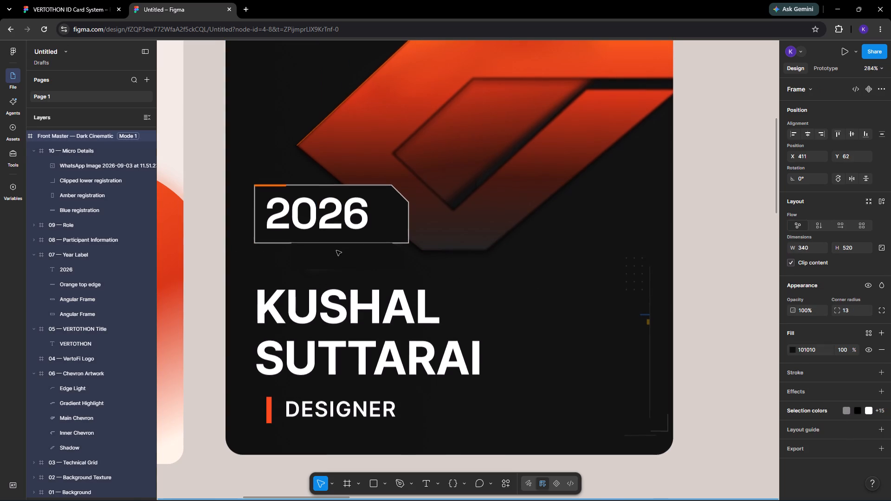
pyautogui.click(336, 250)
# Move the small Angular Frame copy down slightly to Y 361, just clear of the 2026 label's lower border.
pyautogui.click(72, 314)
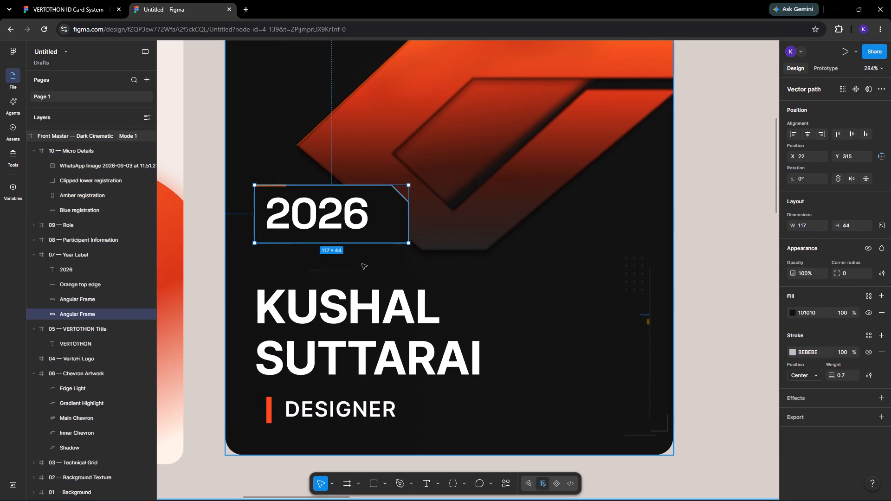
pyautogui.click(98, 300)
pyautogui.click(341, 260)
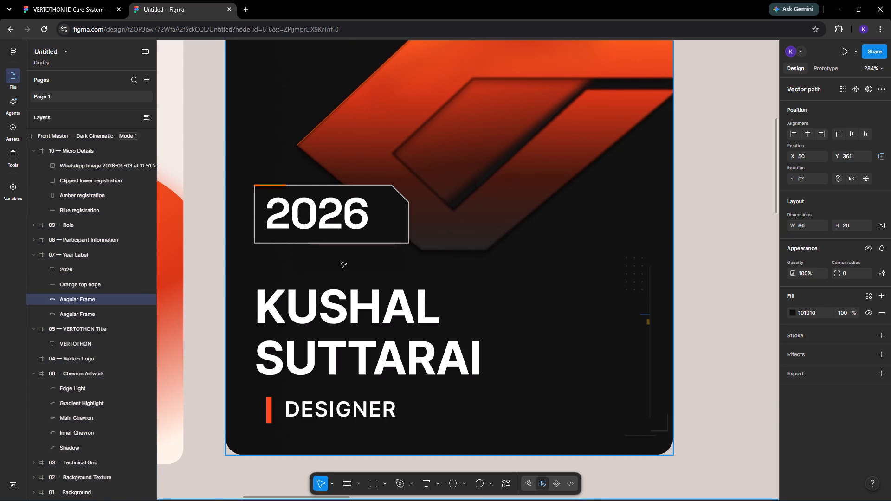
pyautogui.click(511, 281)
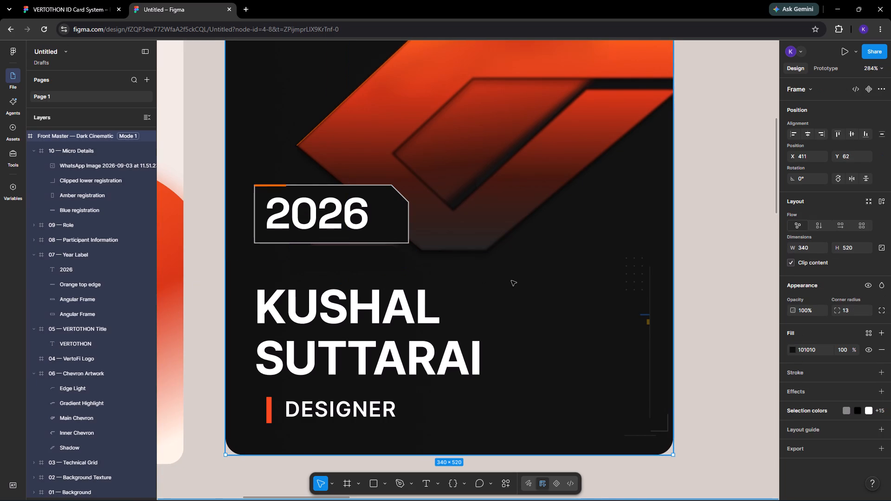
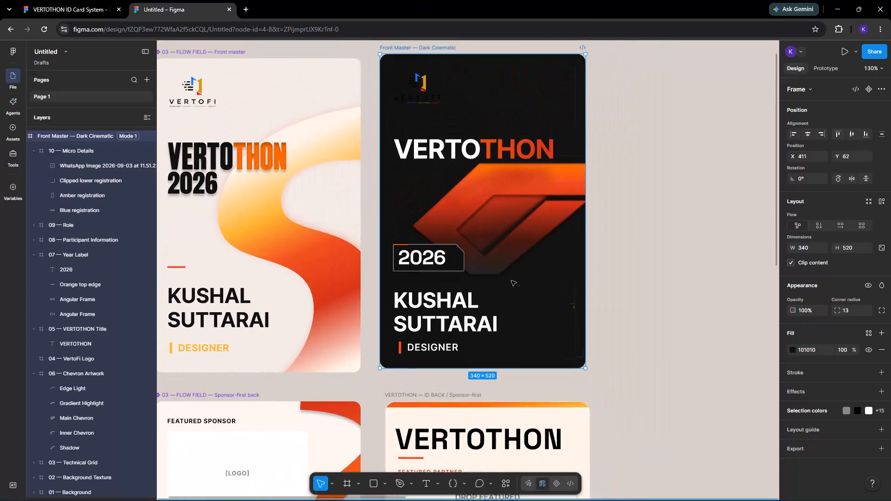
# Set the opacity of the grey 777777 colour in the dark card's Micro Details group to 0%.
pyautogui.doubleClick(514, 285)
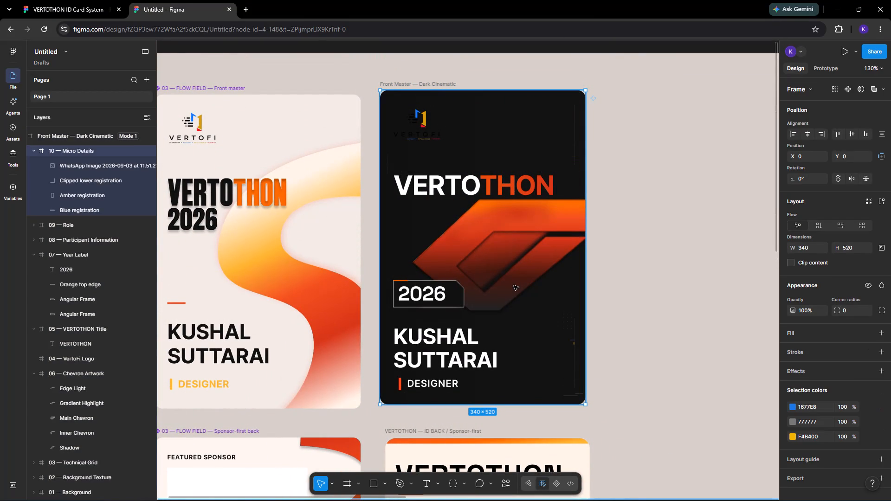
pyautogui.click(514, 285)
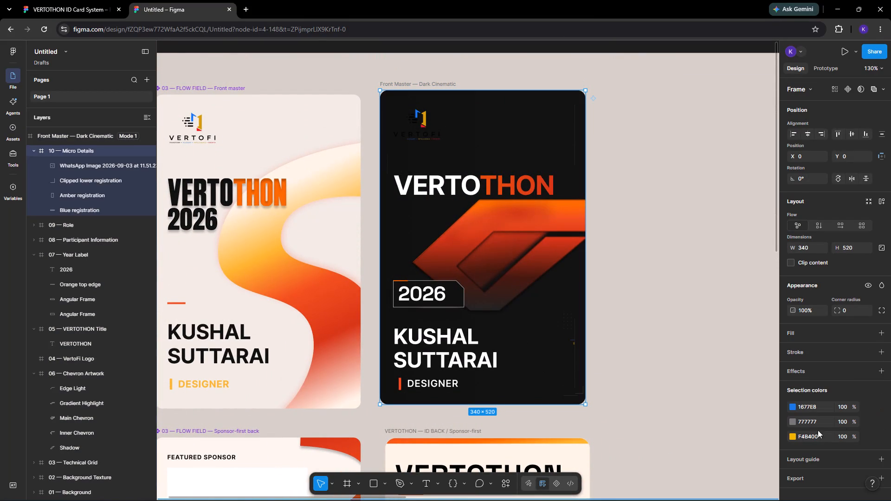
pyautogui.click(841, 420)
pyautogui.click(840, 420)
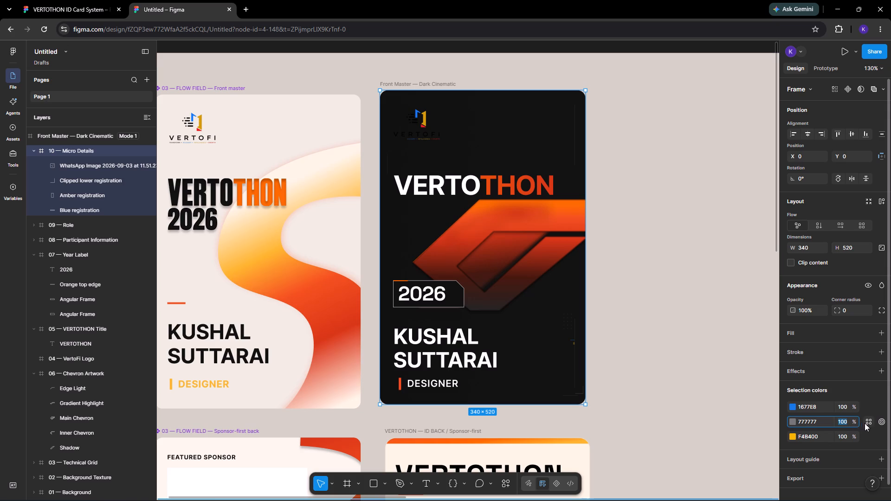
pyautogui.moveTo(855, 424); pyautogui.dragTo(367, 273)
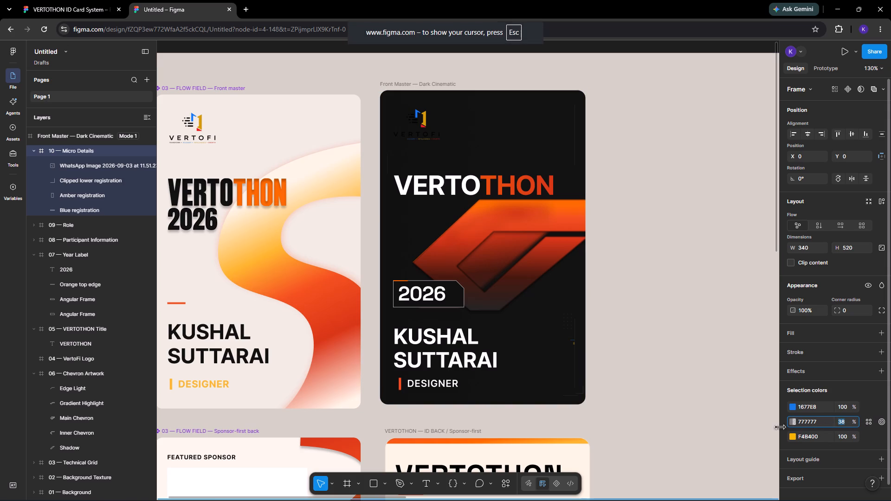
pyautogui.moveTo(367, 273); pyautogui.dragTo(423, 295)
pyautogui.moveTo(423, 295); pyautogui.dragTo(389, 377)
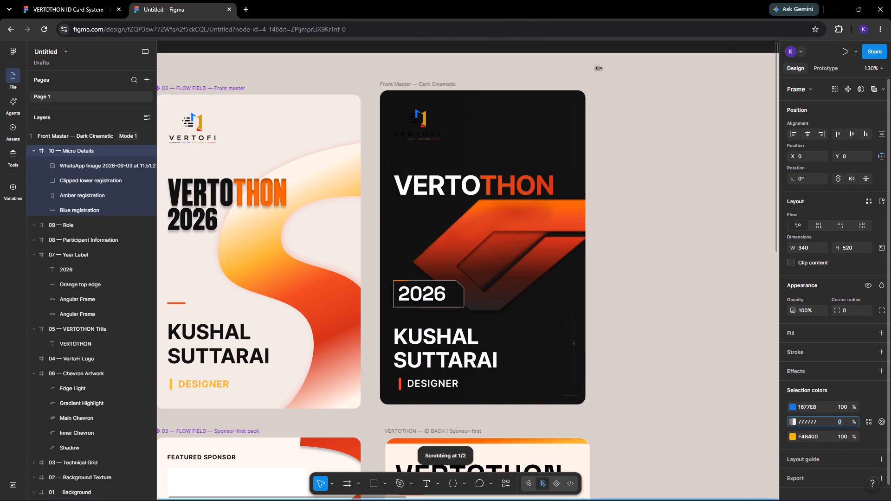
pyautogui.moveTo(389, 377); pyautogui.dragTo(338, 381)
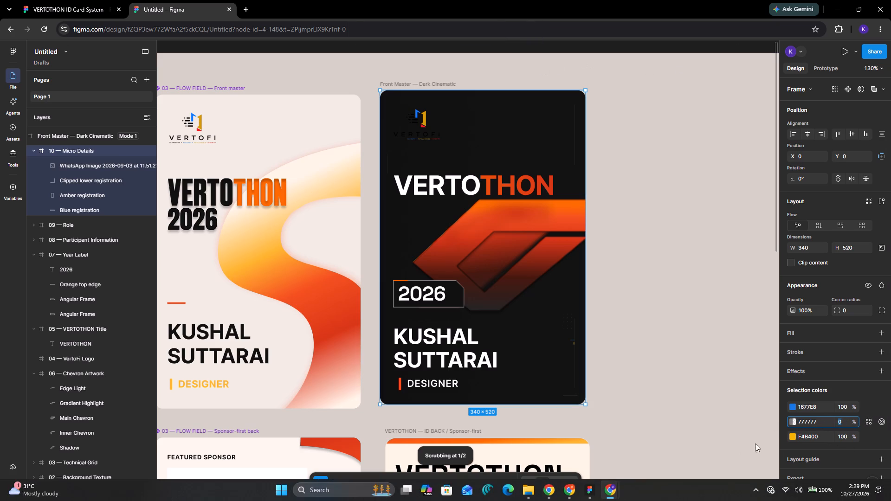
pyautogui.click(674, 396)
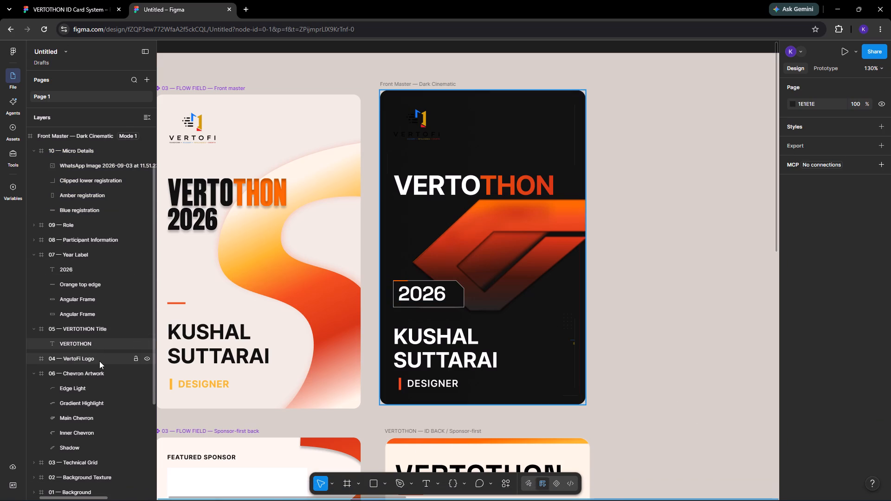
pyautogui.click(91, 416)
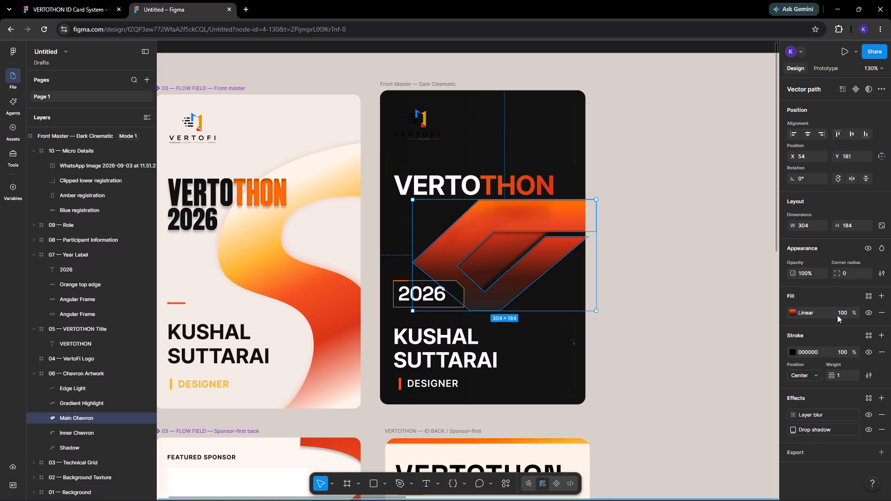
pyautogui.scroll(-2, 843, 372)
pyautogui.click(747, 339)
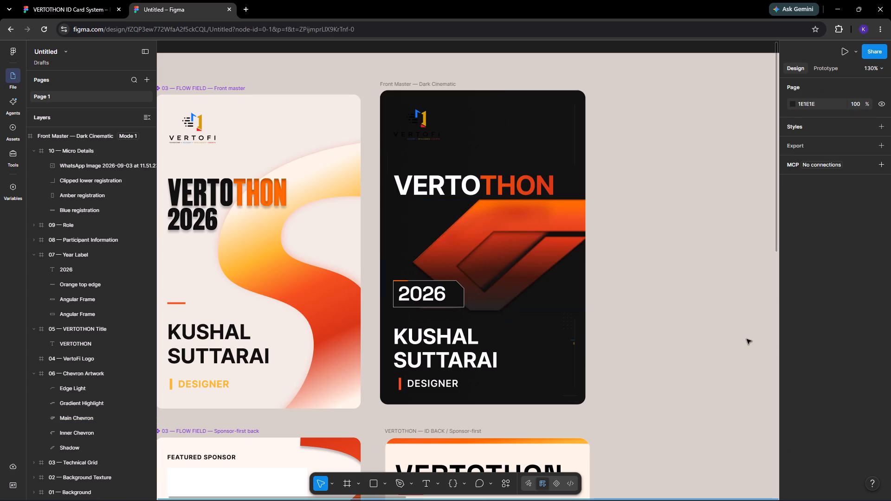
# Delete the transparent VertoFi logo image from the Front Master — Dark Cinematic card.
pyautogui.doubleClick(504, 180)
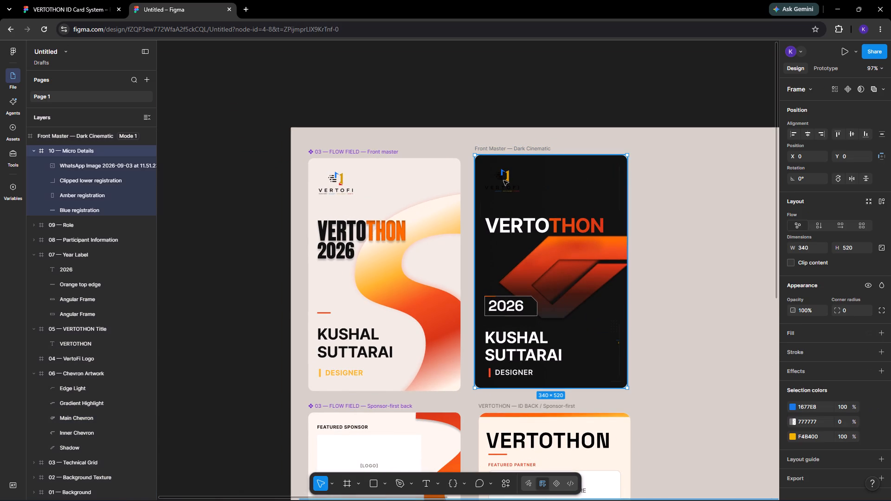
pyautogui.doubleClick(504, 180)
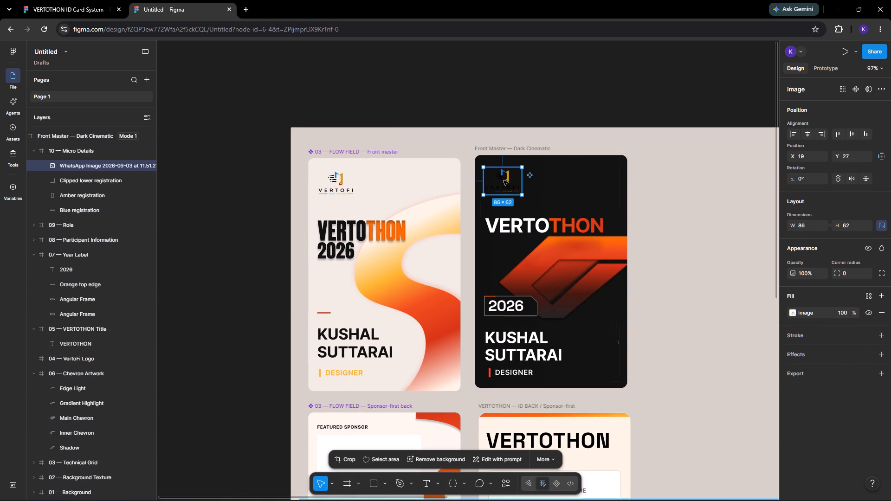
pyautogui.press('Delete')
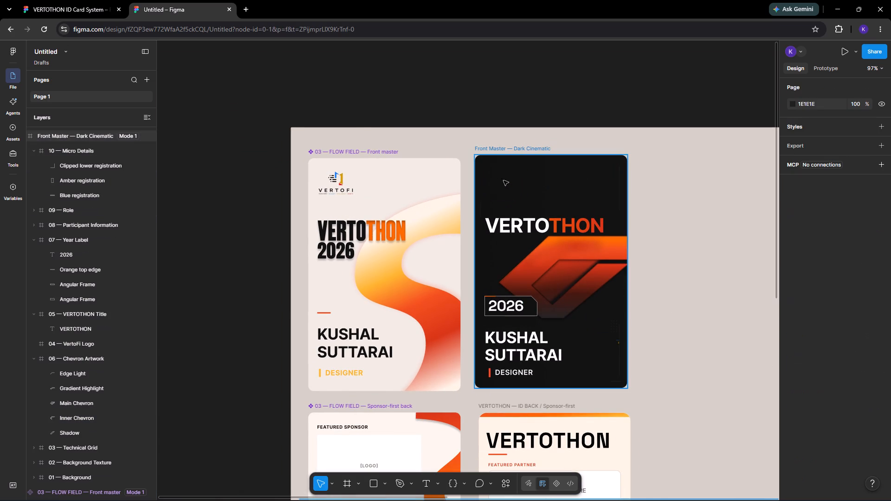
# Copy the white-backed VertoFi logo from the VERTOTHON ID Card System file's dark card into the Untitled file's dark card, above the VERTOTHON title.
pyautogui.click(91, 13)
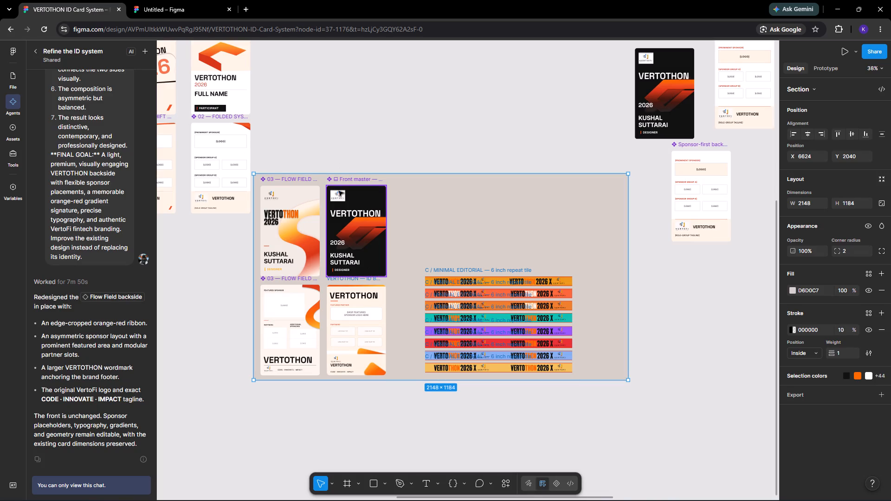
pyautogui.doubleClick(339, 194)
pyautogui.hotkey('ctrl', 'c')
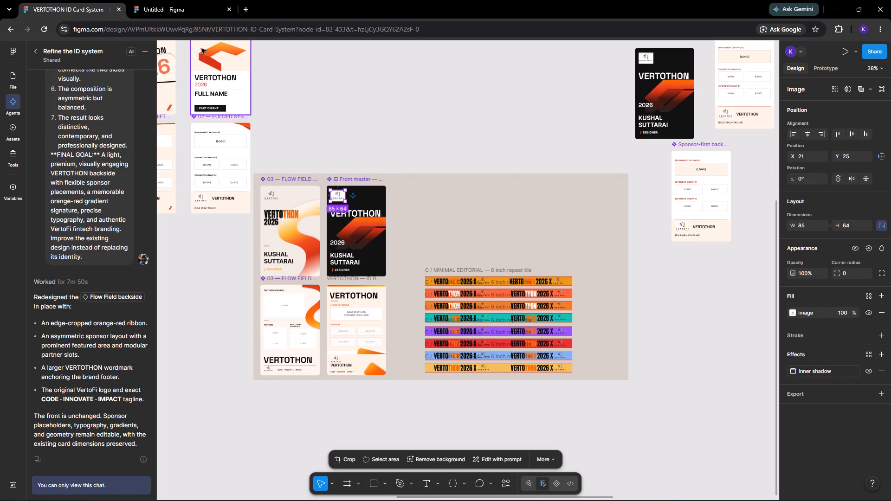
pyautogui.click(167, 0)
pyautogui.hotkey('ctrl', 'v')
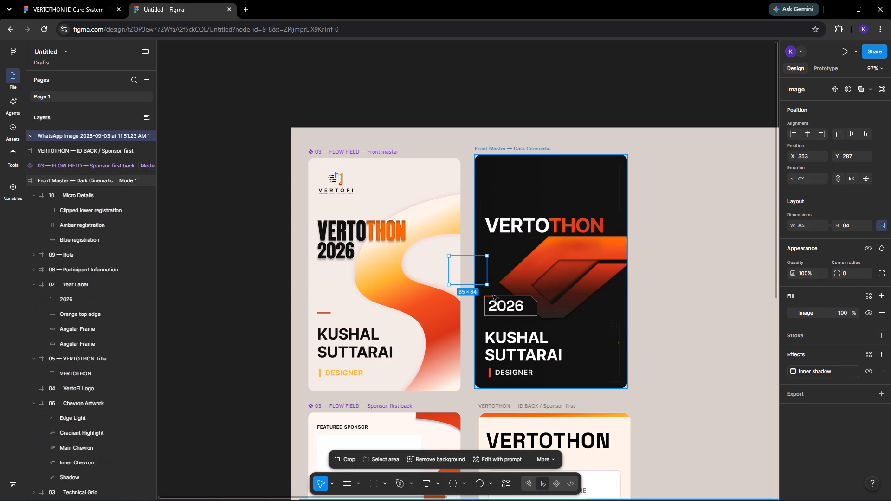
pyautogui.moveTo(463, 276); pyautogui.dragTo(499, 186)
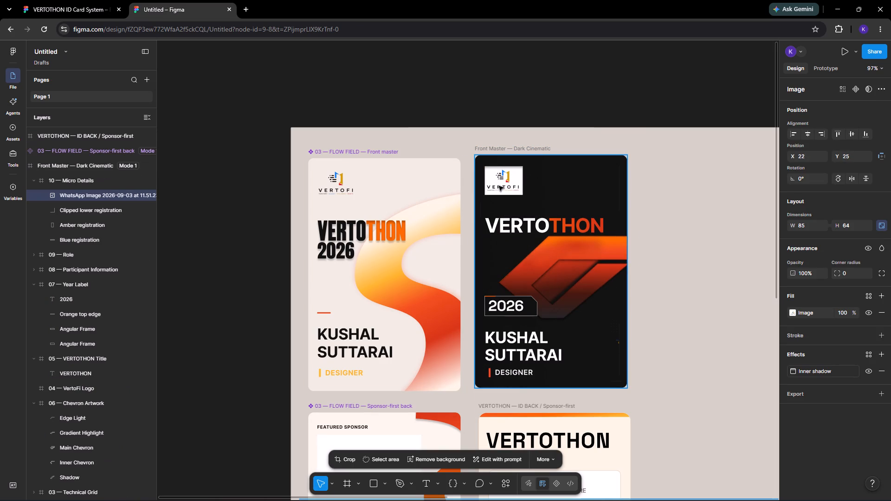
pyautogui.moveTo(499, 186); pyautogui.dragTo(503, 186)
pyautogui.click(697, 228)
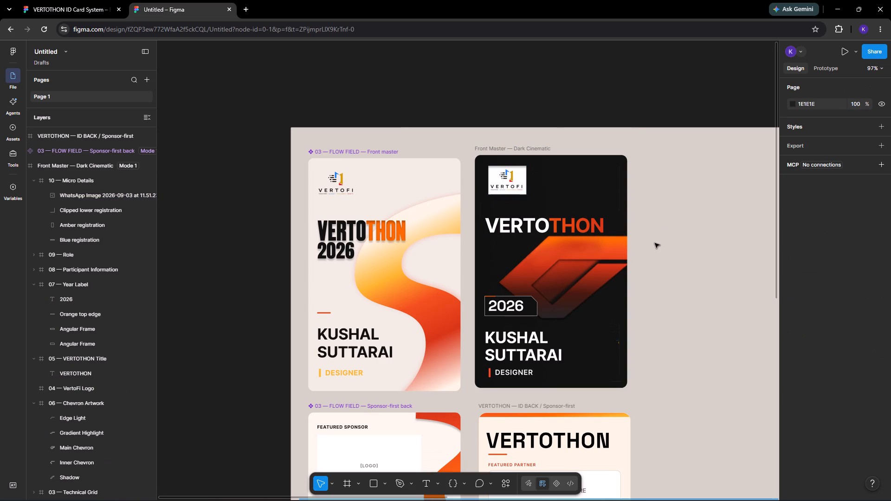
# Fine-tune the position of the white-backed VertoFi logo on the dark card to X 28, Y 27.
pyautogui.scroll(1, 655, 243)
pyautogui.hscroll(2, 336, 257)
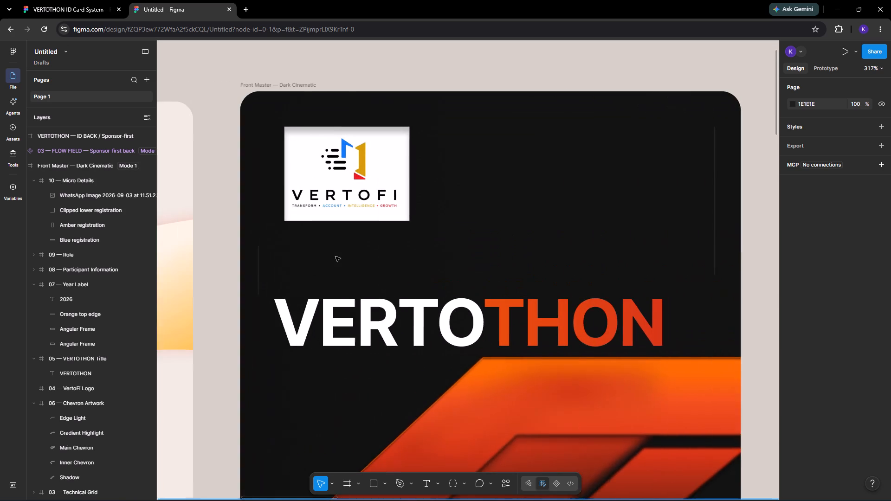
pyautogui.hscroll(1, 336, 257)
pyautogui.moveTo(357, 180); pyautogui.dragTo(361, 186)
pyautogui.doubleClick(361, 186)
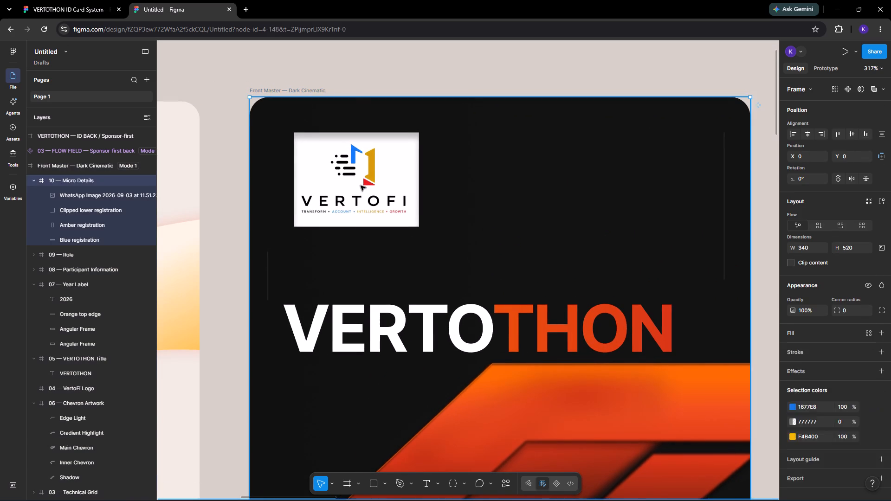
pyautogui.moveTo(365, 184); pyautogui.dragTo(363, 189)
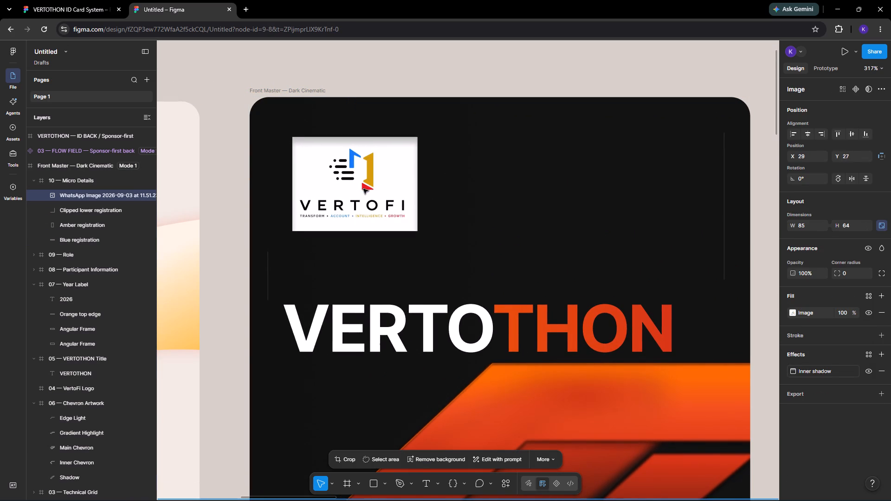
pyautogui.moveTo(363, 189); pyautogui.dragTo(362, 189)
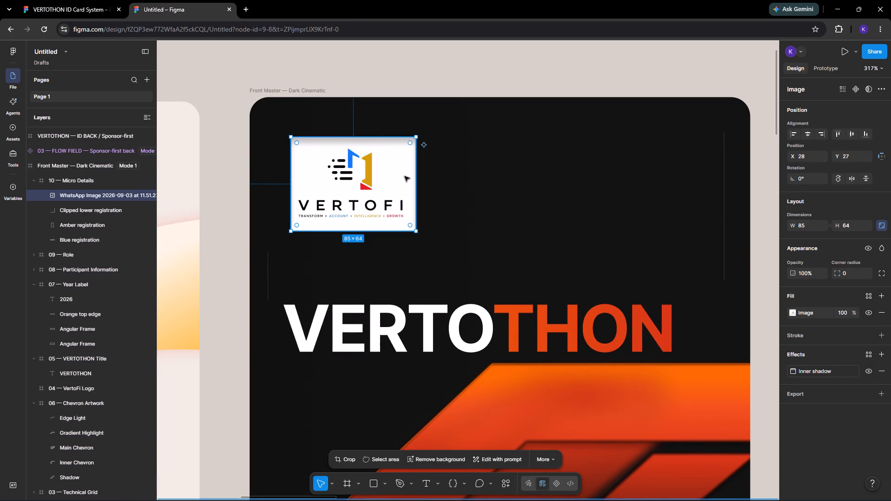
pyautogui.click(671, 260)
# Look through the dark card's layers for the VERTOTHON title text.
pyautogui.hscroll(1, 671, 260)
pyautogui.tripleClick(502, 263)
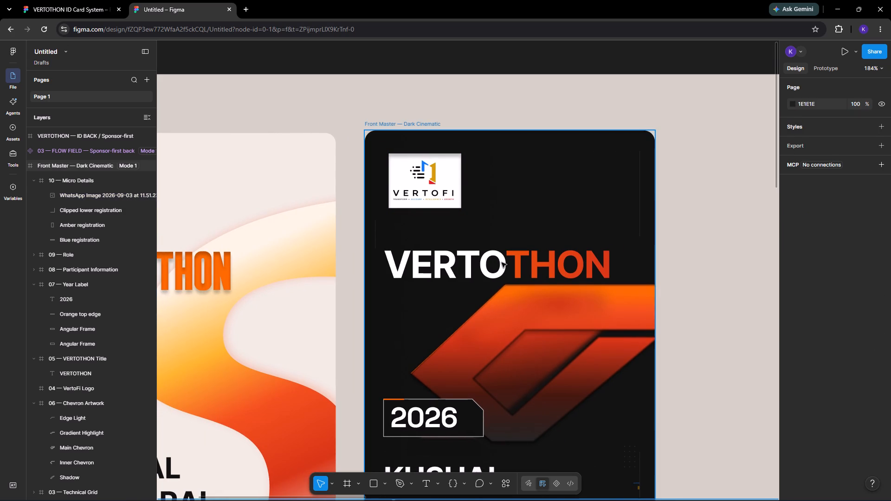
pyautogui.scroll(1, 97, 233)
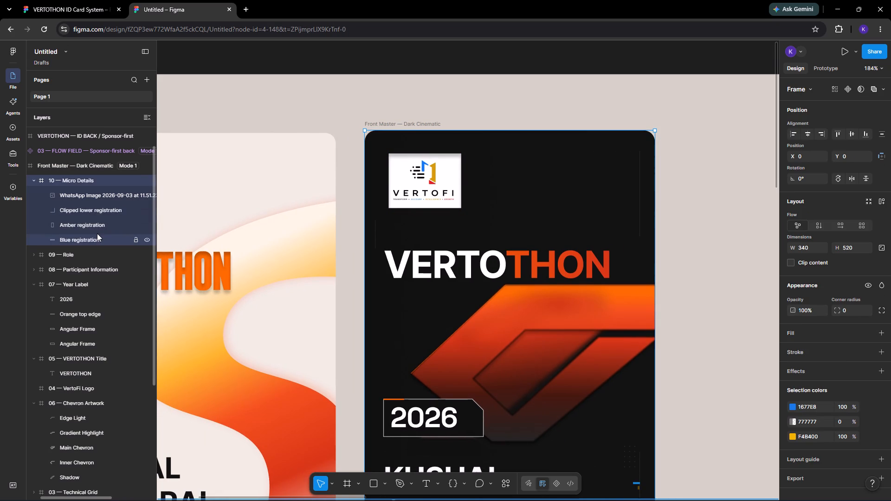
pyautogui.scroll(2, 97, 233)
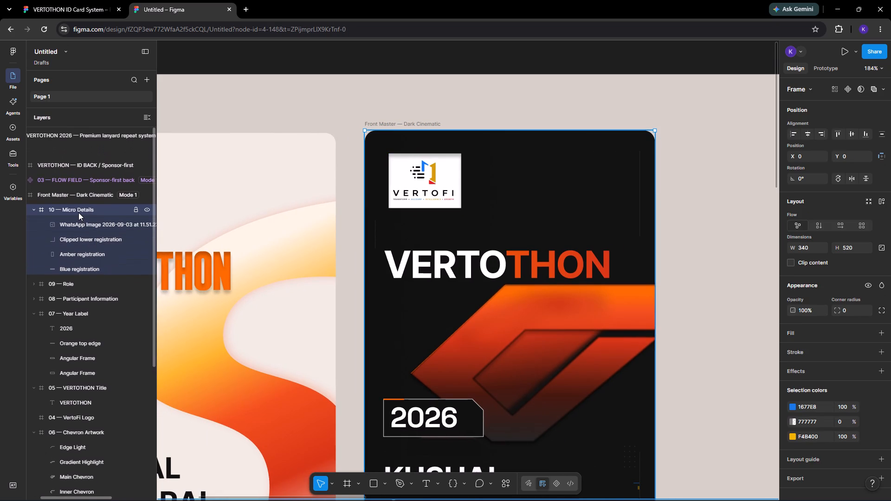
pyautogui.scroll(-1, 72, 281)
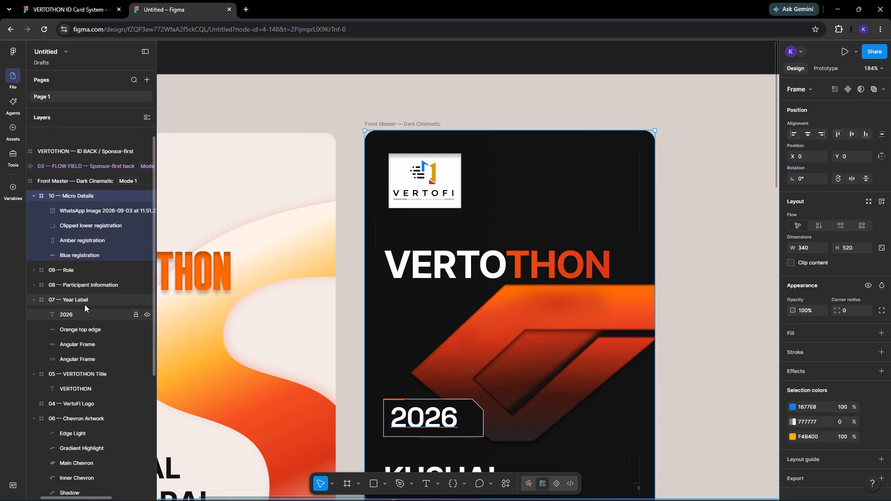
pyautogui.click(80, 284)
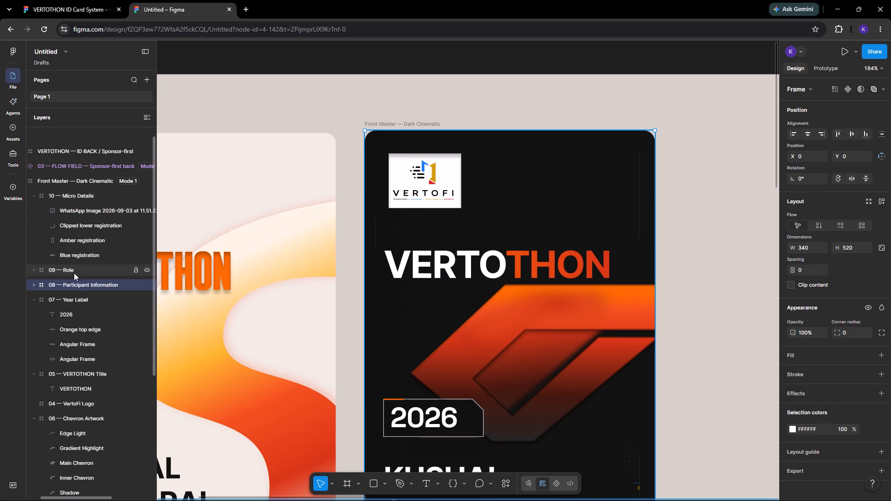
pyautogui.click(84, 259)
pyautogui.click(91, 242)
pyautogui.click(90, 231)
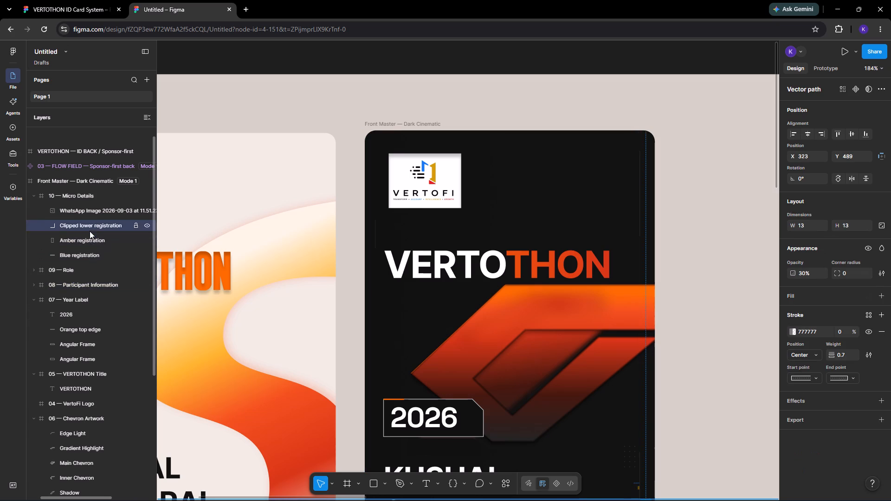
pyautogui.scroll(2, 90, 231)
pyautogui.click(81, 167)
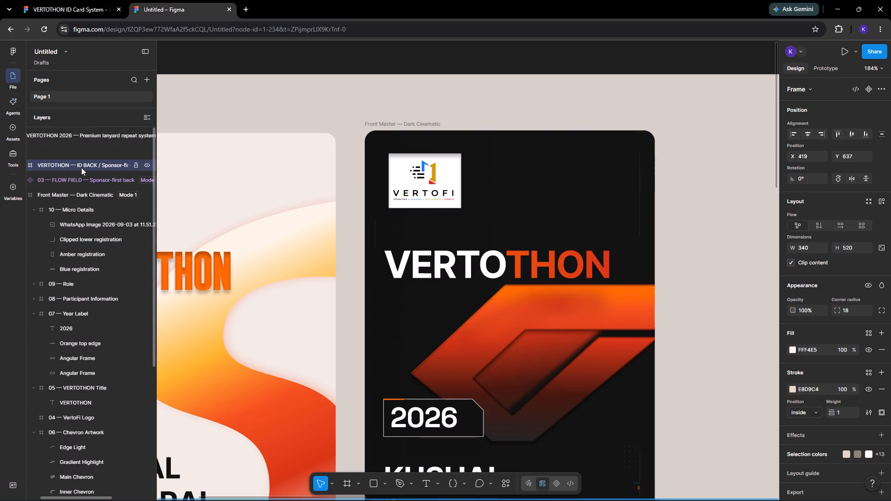
pyautogui.click(86, 194)
pyautogui.click(86, 206)
pyautogui.scroll(-1, 87, 227)
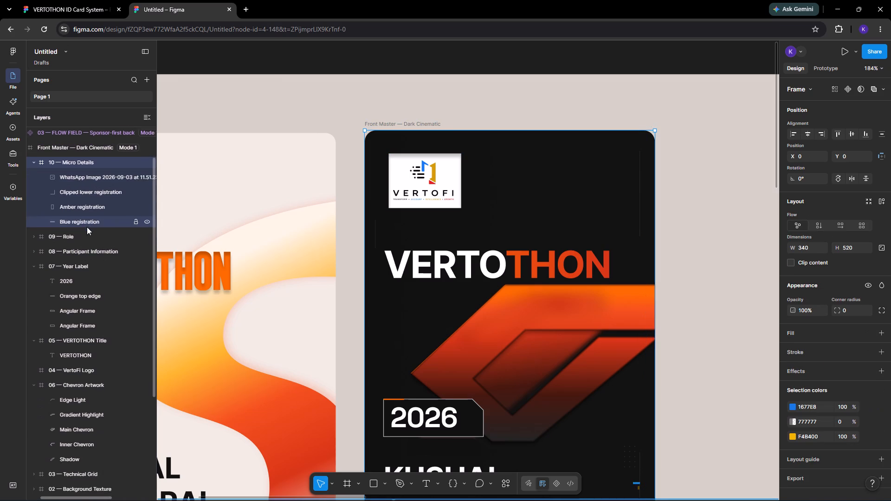
pyautogui.scroll(-2, 87, 227)
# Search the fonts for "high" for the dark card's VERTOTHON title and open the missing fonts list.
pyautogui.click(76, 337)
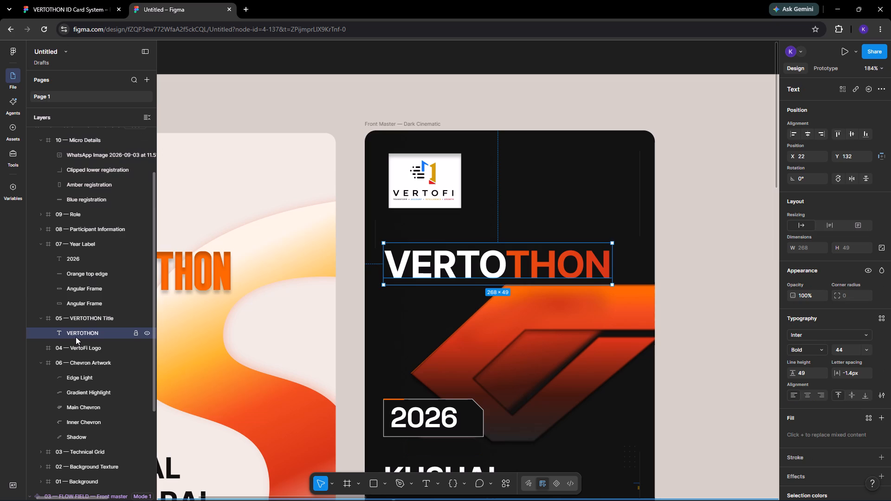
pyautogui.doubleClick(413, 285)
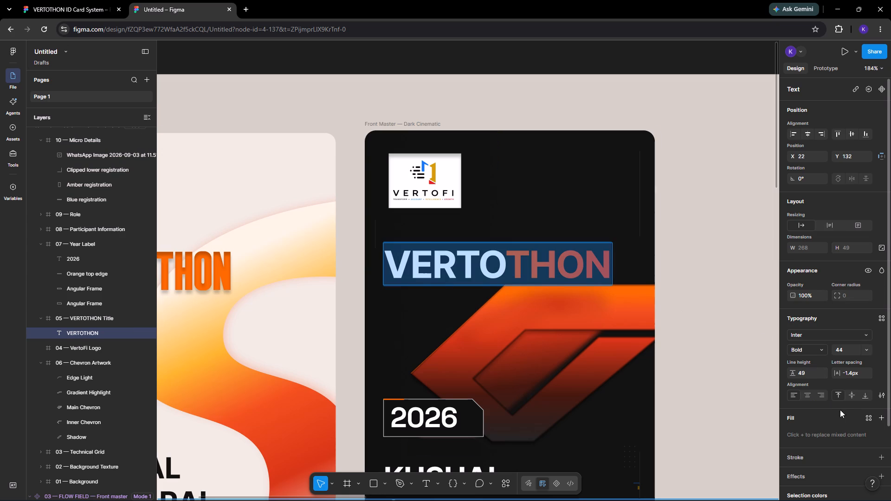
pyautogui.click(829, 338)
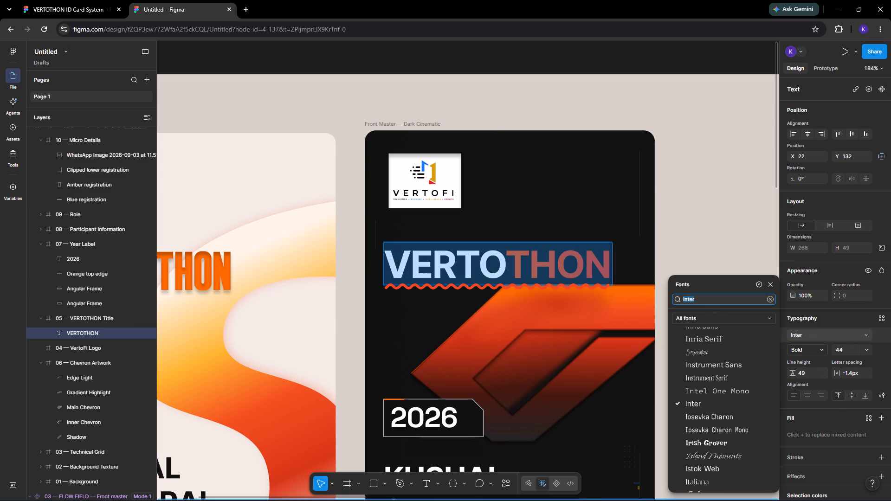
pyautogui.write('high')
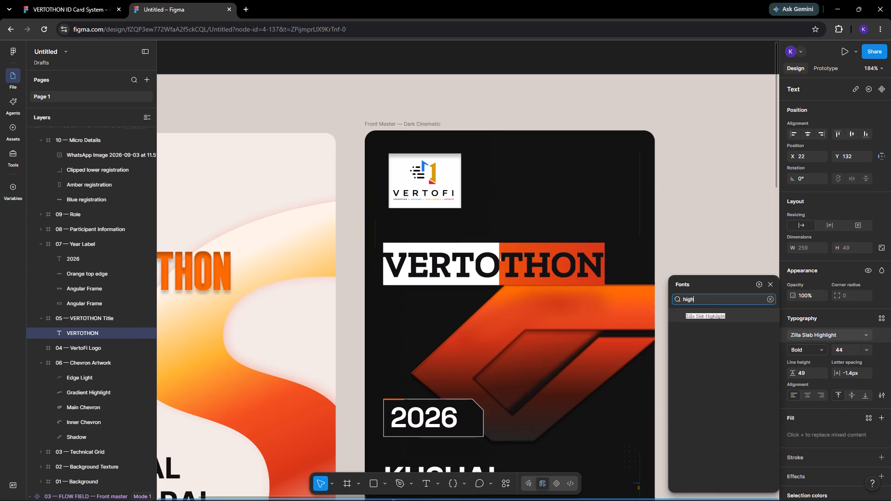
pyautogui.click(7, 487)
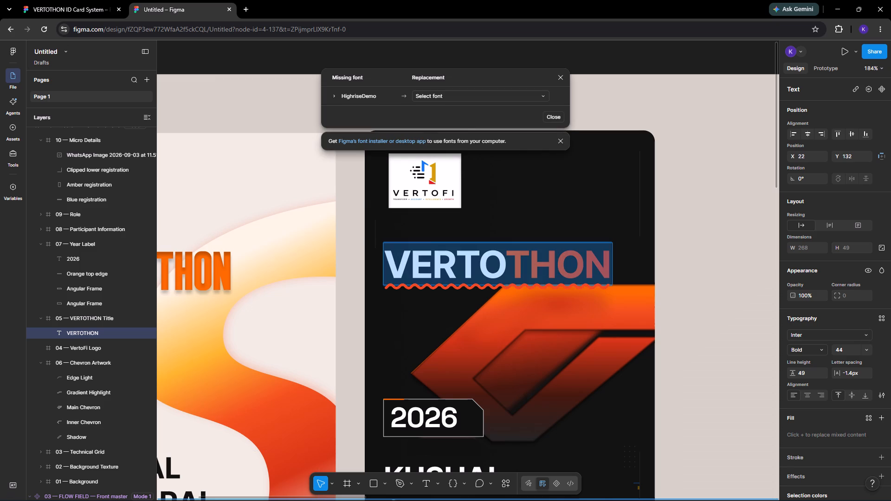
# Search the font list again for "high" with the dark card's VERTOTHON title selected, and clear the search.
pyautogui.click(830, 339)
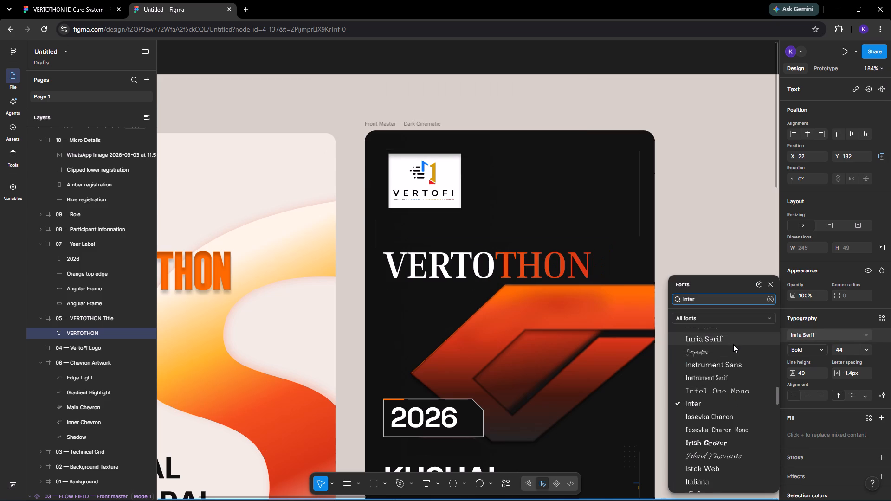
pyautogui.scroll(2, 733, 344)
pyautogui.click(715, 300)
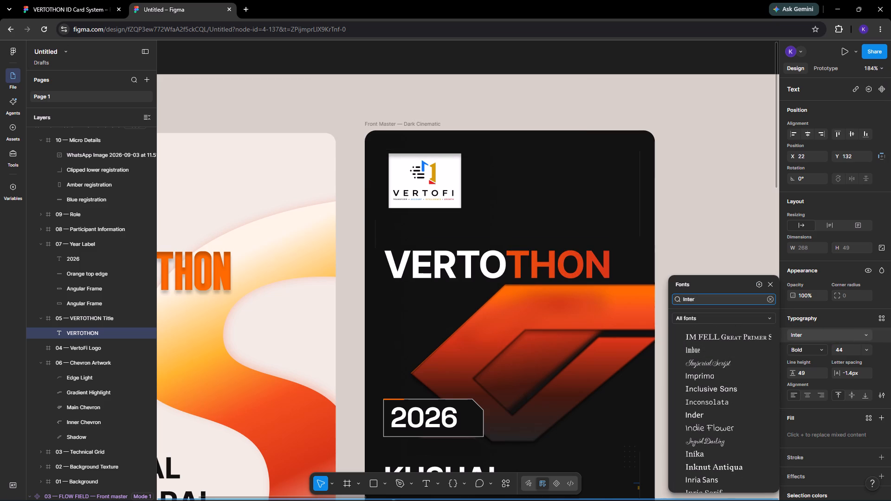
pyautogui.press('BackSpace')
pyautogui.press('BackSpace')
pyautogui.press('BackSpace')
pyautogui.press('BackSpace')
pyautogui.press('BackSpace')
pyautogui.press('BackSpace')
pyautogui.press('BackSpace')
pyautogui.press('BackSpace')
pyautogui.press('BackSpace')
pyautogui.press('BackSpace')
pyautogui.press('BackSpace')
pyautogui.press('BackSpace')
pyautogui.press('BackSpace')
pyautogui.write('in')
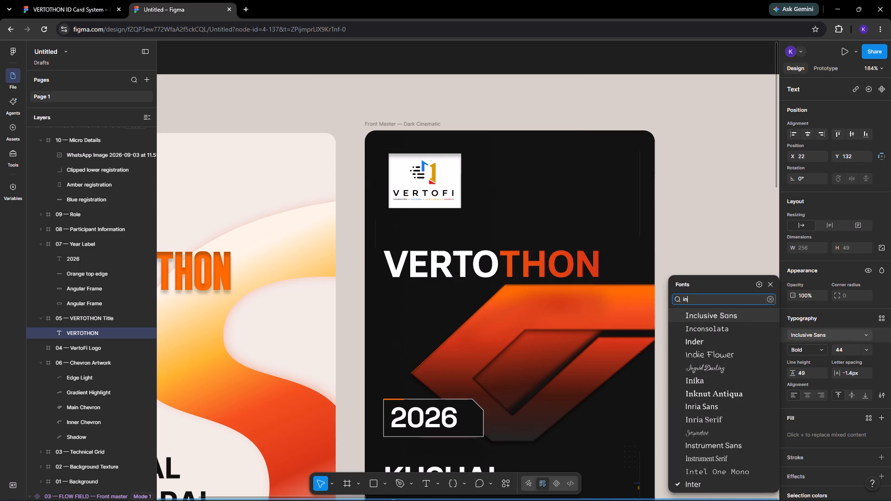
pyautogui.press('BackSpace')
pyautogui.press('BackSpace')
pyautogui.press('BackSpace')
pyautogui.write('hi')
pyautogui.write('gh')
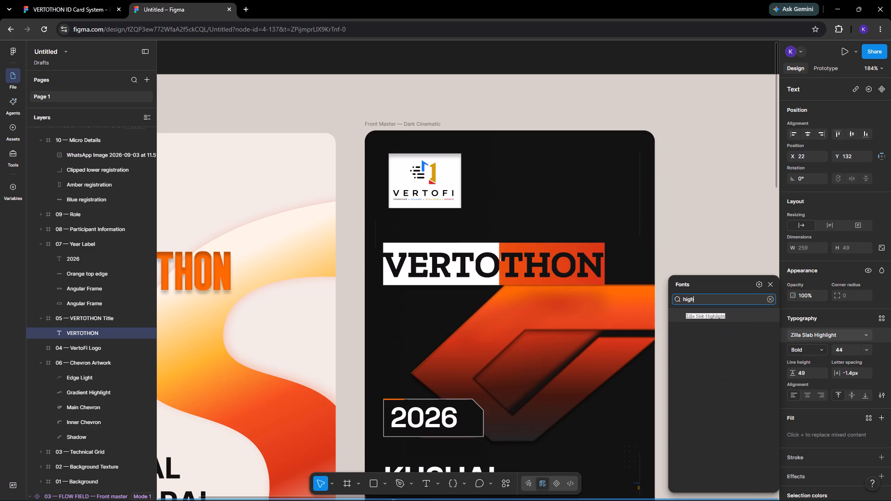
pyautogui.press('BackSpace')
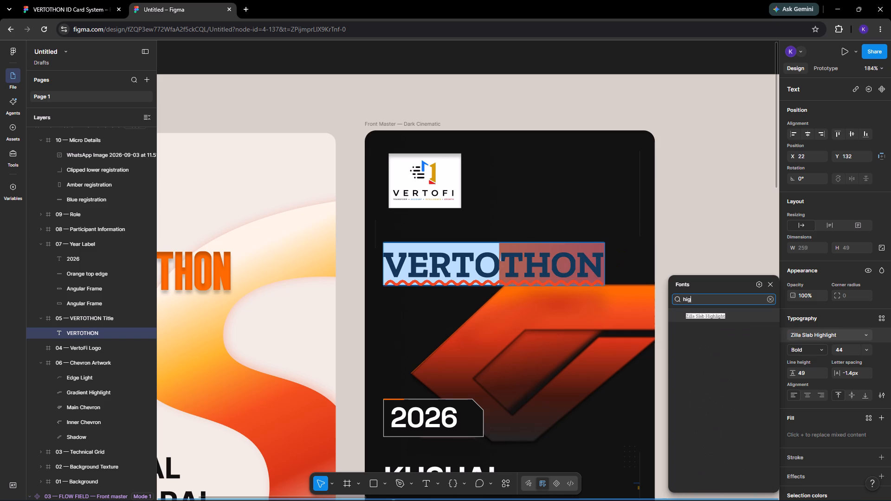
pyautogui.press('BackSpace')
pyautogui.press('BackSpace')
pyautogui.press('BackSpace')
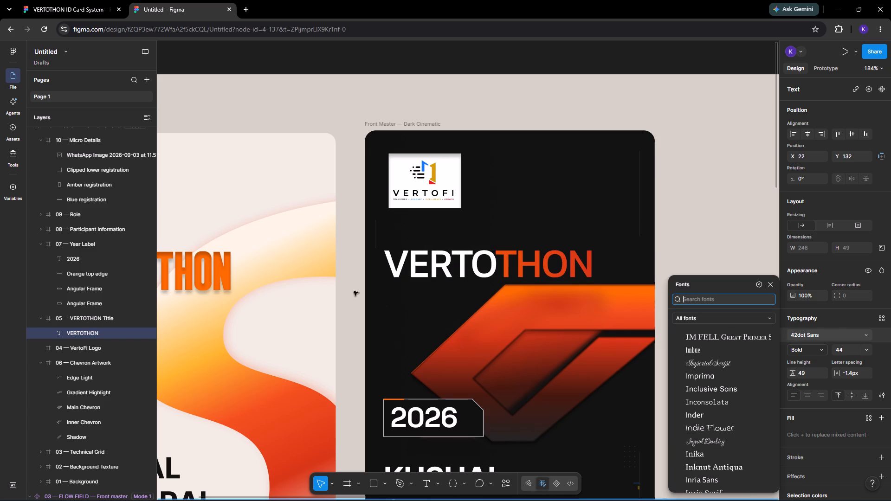
# Copy the VERTOTHON event wordmark from the Flow Field front card onto the dark card, at about X 59, Y 155.
pyautogui.doubleClick(170, 261)
pyautogui.doubleClick(188, 269)
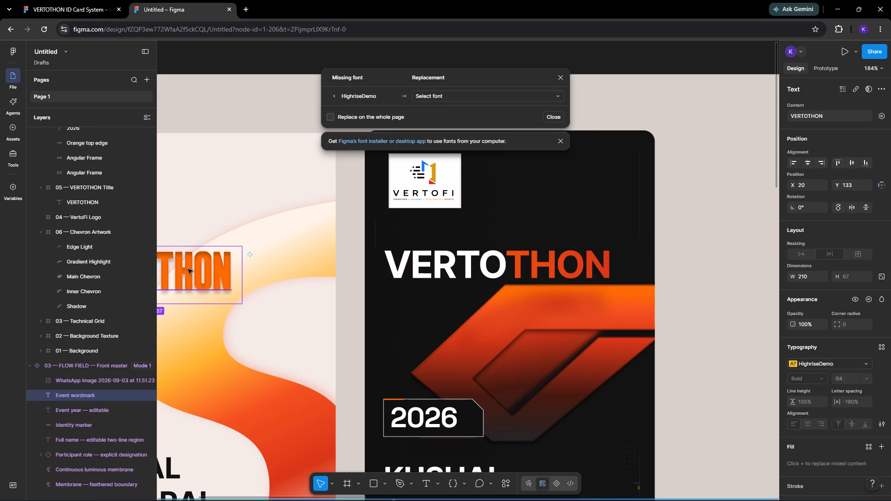
pyautogui.hotkey('ctrl', 'c')
pyautogui.hotkey('ctrl', 'v')
pyautogui.moveTo(191, 273); pyautogui.dragTo(311, 280)
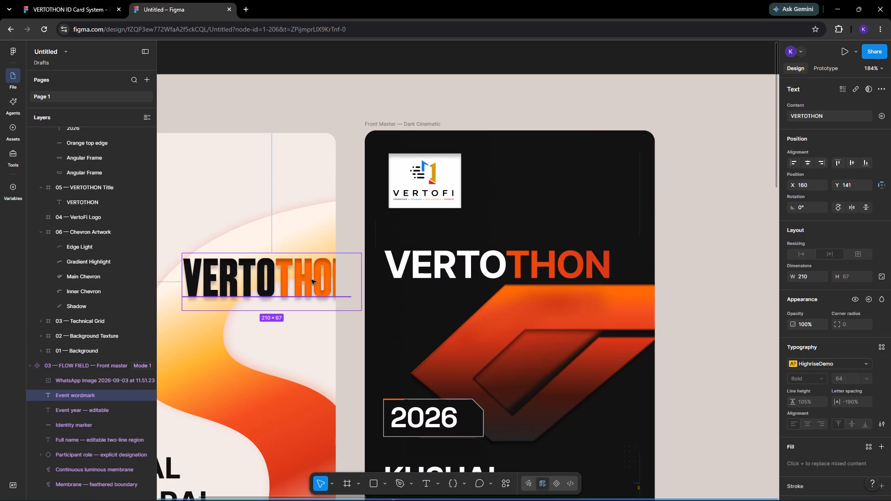
pyautogui.hotkey('ctrl', 'z')
pyautogui.hotkey('ctrl', 'c')
pyautogui.hotkey('ctrl', 'v')
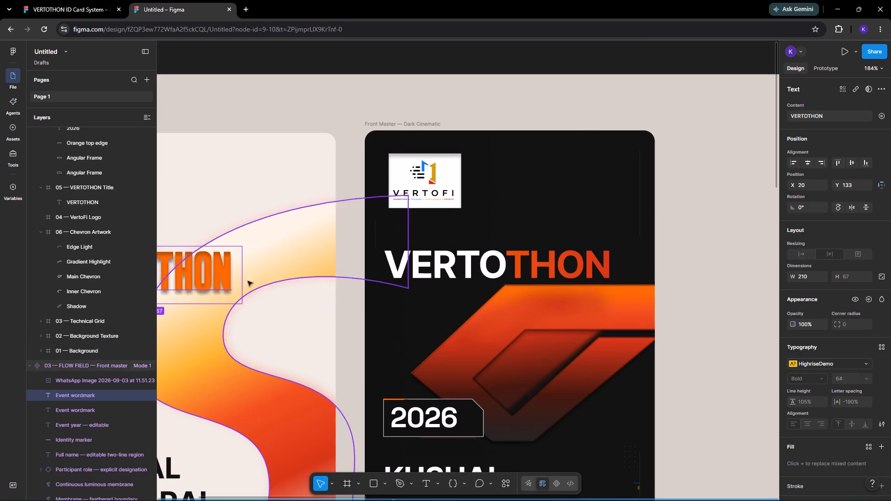
pyautogui.moveTo(213, 277); pyautogui.dragTo(525, 274)
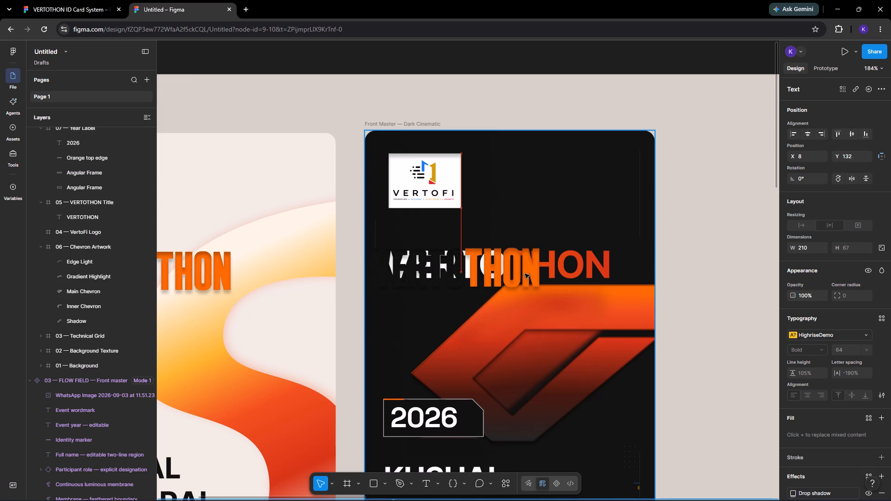
pyautogui.moveTo(525, 274); pyautogui.dragTo(566, 294)
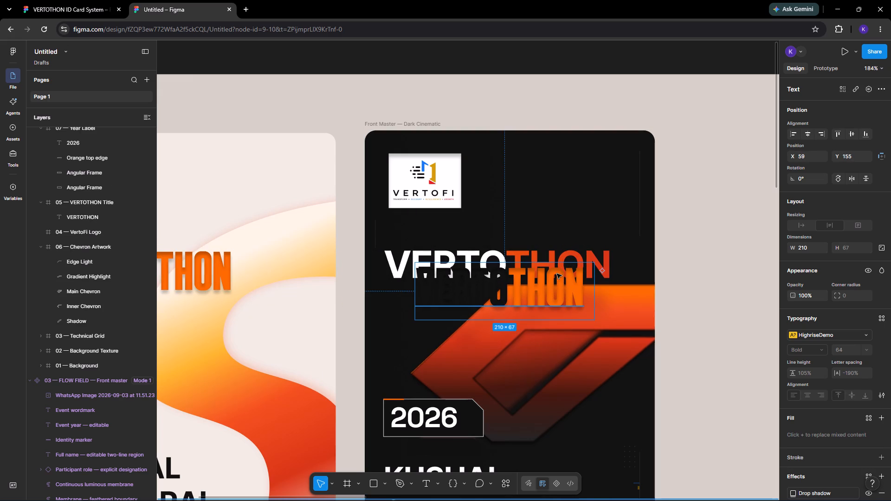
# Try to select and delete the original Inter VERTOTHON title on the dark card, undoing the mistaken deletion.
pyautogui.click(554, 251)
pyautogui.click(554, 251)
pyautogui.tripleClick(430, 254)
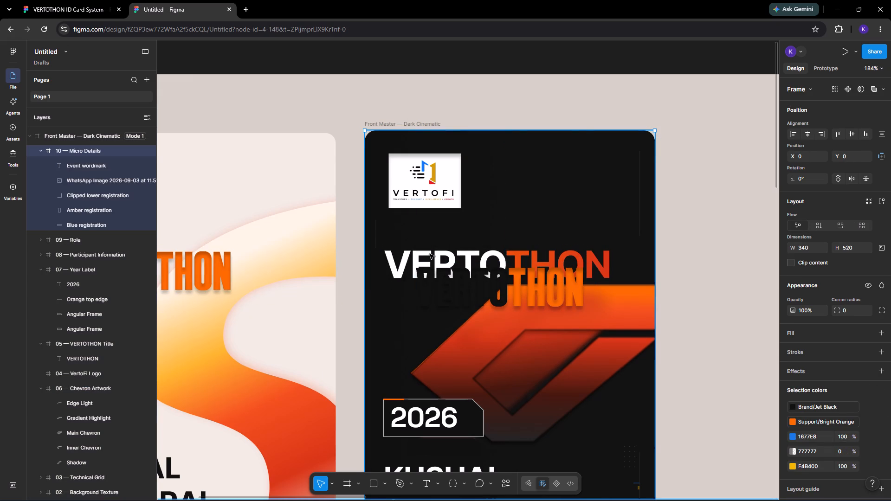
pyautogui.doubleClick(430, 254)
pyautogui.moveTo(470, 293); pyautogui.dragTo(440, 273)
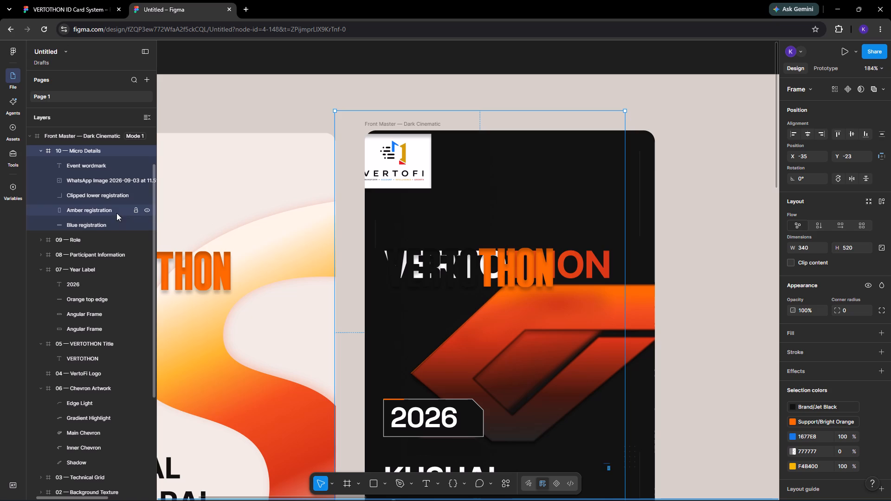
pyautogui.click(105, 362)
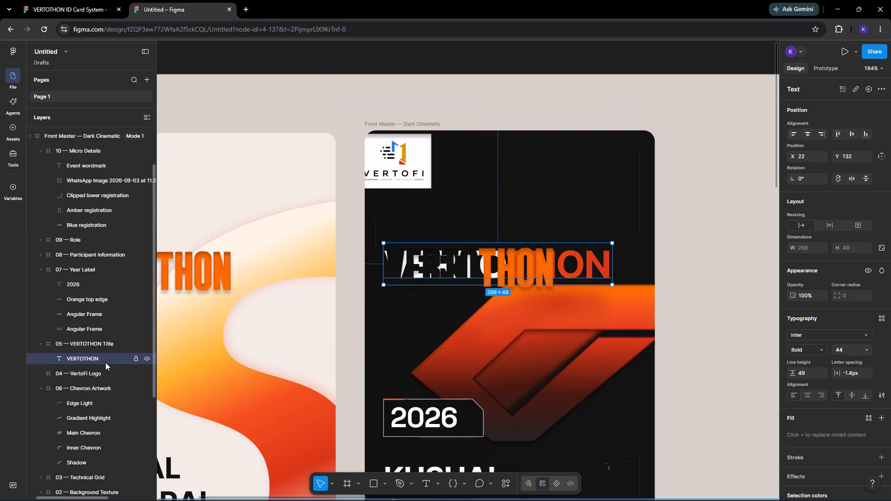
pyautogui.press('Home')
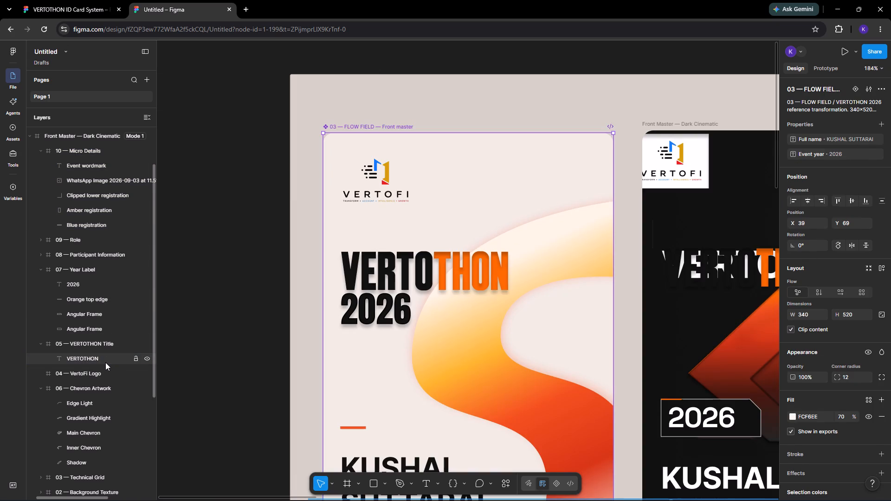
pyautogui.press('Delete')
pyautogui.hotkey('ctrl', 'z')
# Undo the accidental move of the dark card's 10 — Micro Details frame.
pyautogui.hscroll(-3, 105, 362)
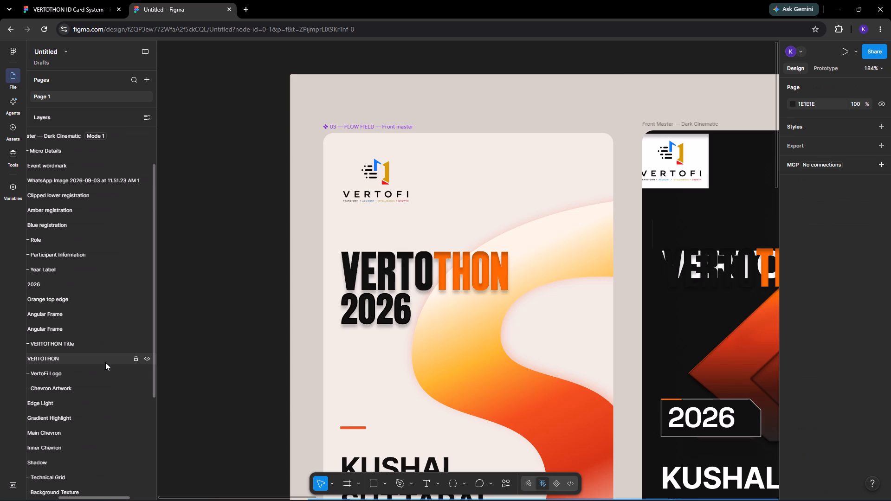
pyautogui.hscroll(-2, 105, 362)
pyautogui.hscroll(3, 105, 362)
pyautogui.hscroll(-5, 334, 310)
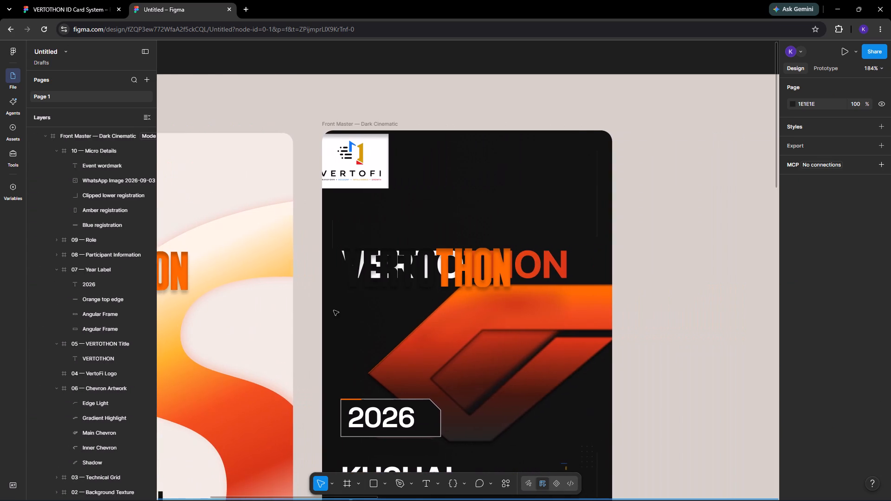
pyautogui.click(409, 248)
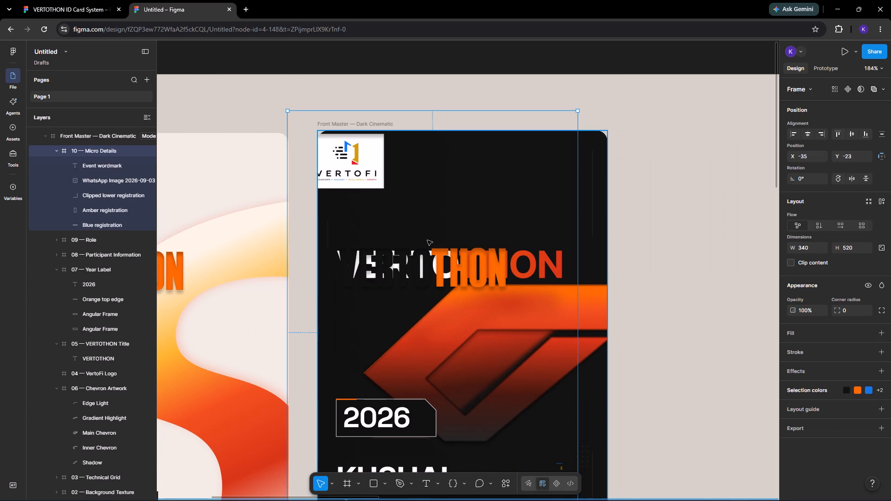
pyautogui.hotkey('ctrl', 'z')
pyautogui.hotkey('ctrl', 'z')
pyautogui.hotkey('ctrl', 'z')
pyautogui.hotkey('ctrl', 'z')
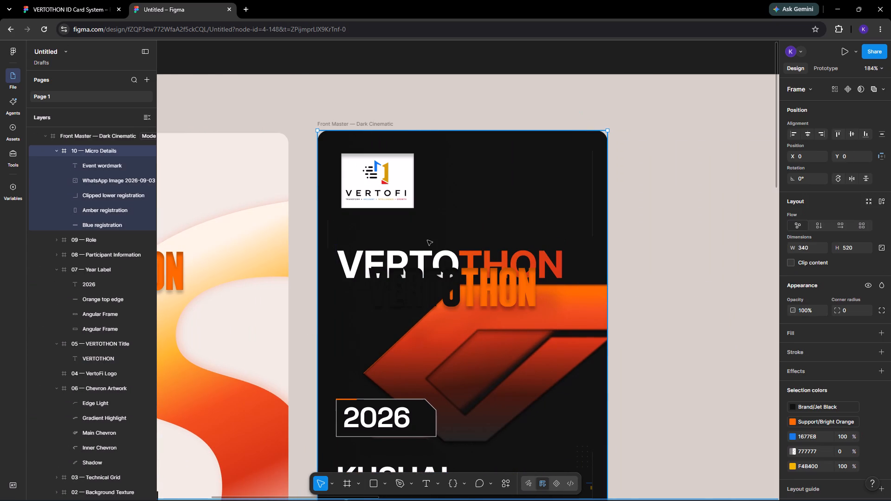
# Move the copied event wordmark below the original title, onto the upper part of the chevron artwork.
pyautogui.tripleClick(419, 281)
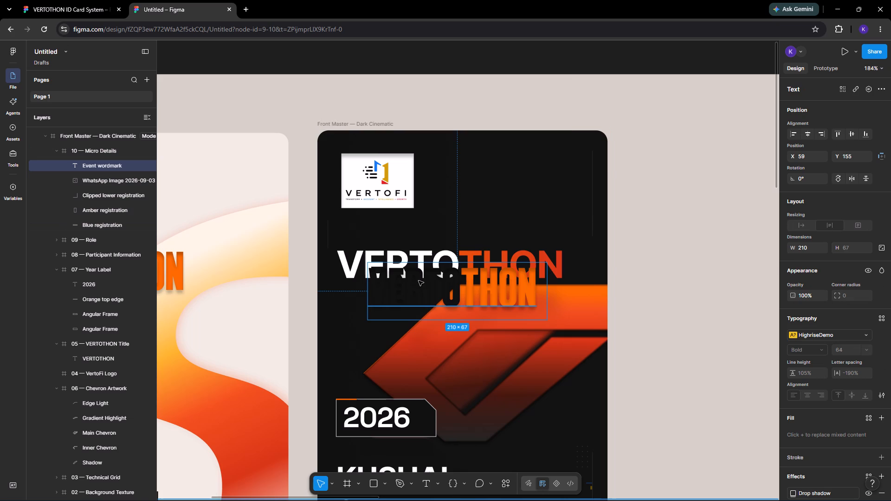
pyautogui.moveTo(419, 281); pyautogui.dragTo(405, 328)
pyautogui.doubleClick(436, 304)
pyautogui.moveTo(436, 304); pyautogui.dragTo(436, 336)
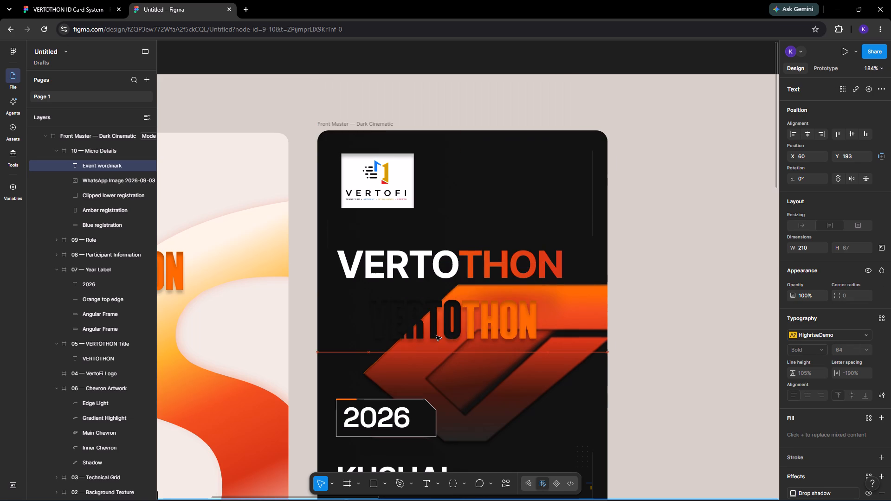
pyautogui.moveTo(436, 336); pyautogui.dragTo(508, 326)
# Hide the original VERTOTHON text layer in the dark card's 05 — VERTOTHON Title group.
pyautogui.doubleClick(391, 257)
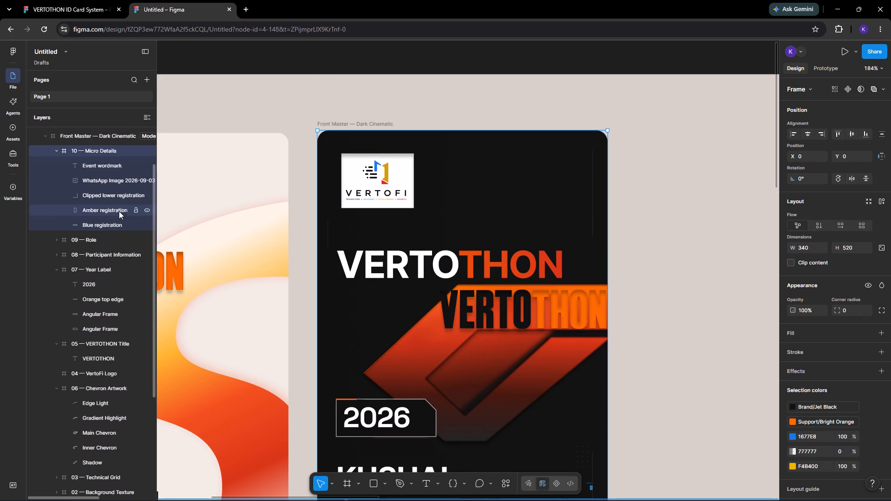
pyautogui.click(110, 353)
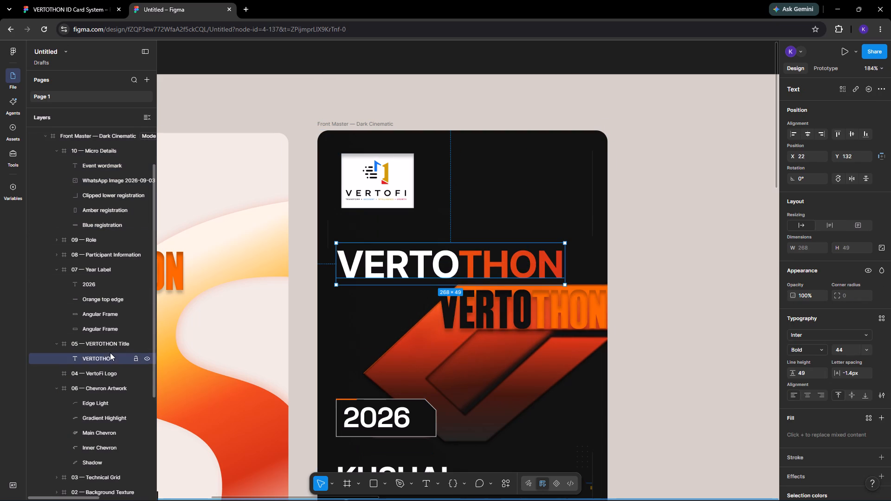
pyautogui.click(148, 360)
# Position the copied event wordmark in the original title's place on the dark card, at about X 21, Y 125.
pyautogui.click(484, 314)
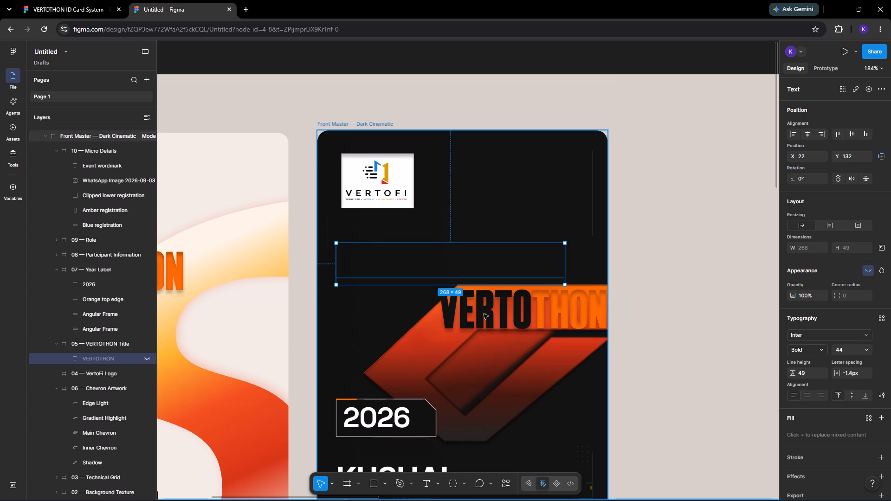
pyautogui.doubleClick(489, 312)
pyautogui.moveTo(489, 312); pyautogui.dragTo(403, 276)
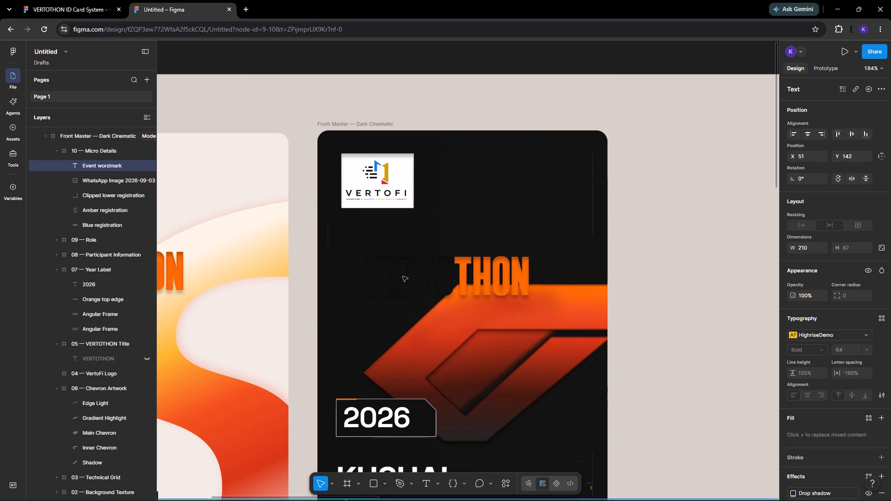
pyautogui.moveTo(403, 276); pyautogui.dragTo(400, 263)
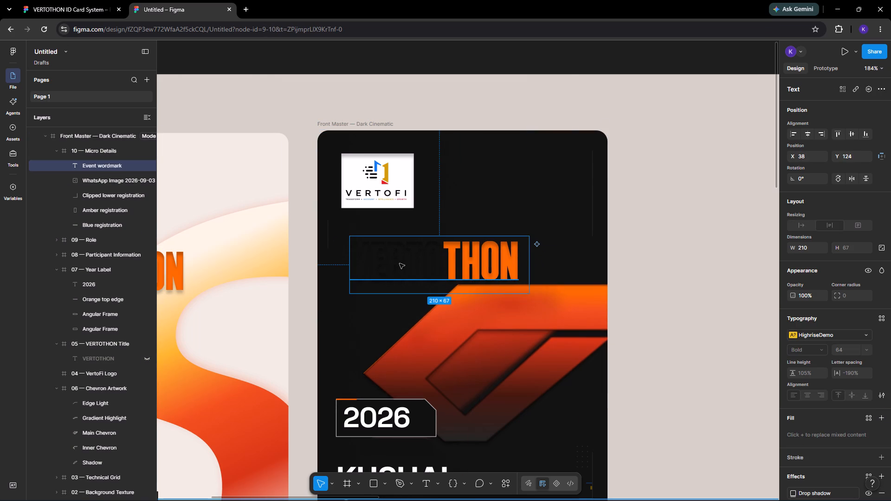
pyautogui.doubleClick(400, 263)
pyautogui.click(430, 263)
pyautogui.moveTo(439, 263); pyautogui.dragTo(396, 264)
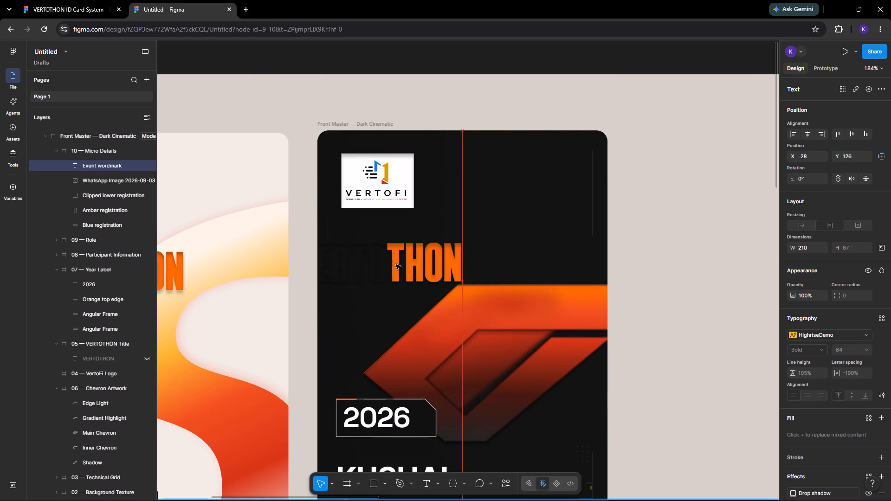
pyautogui.moveTo(396, 264); pyautogui.dragTo(424, 264)
pyautogui.tripleClick(424, 264)
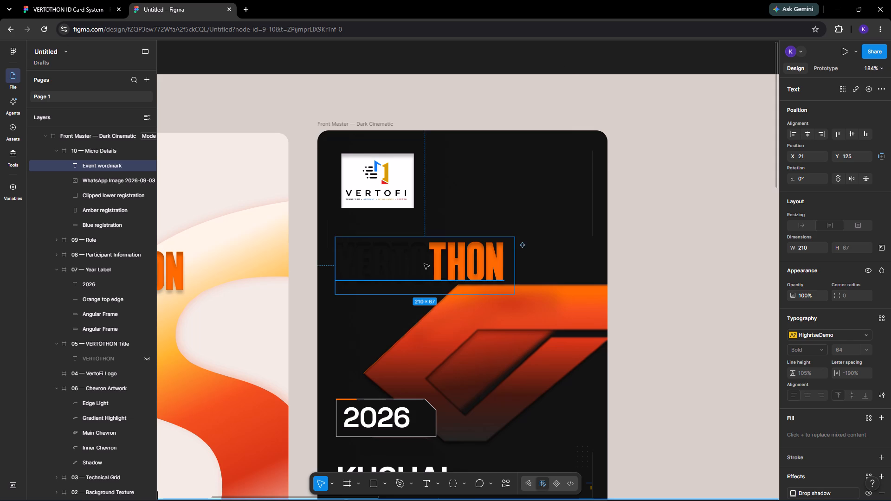
# Try to replace the copied wordmark's Brand/Jet Black colour with the Fuschia 60 library colour.
pyautogui.tripleClick(424, 264)
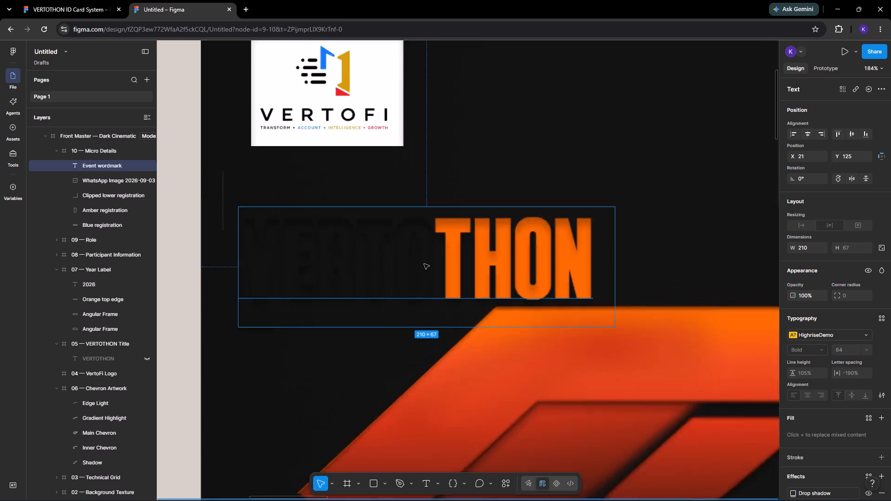
pyautogui.tripleClick(393, 255)
pyautogui.tripleClick(393, 255)
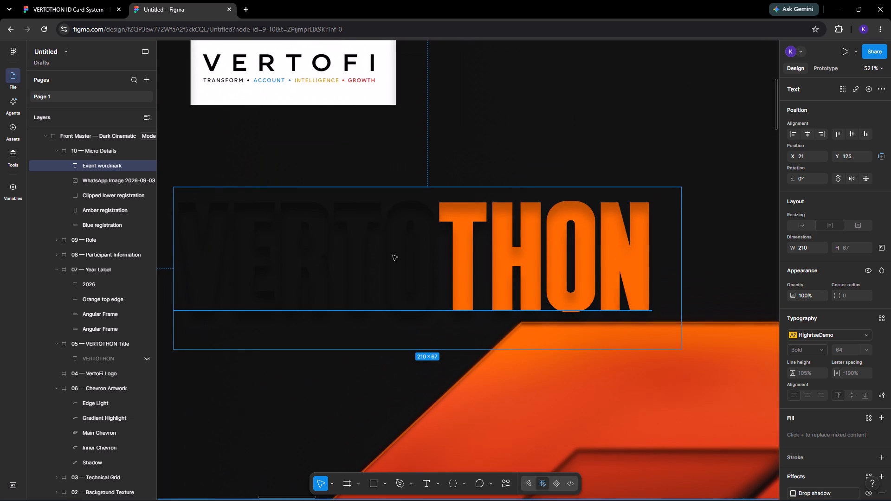
pyautogui.click(393, 255)
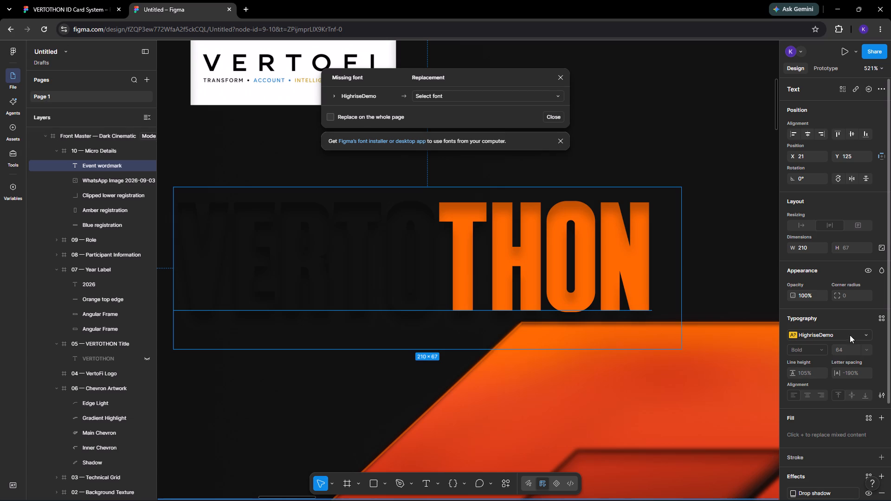
pyautogui.scroll(-3, 837, 402)
pyautogui.click(808, 432)
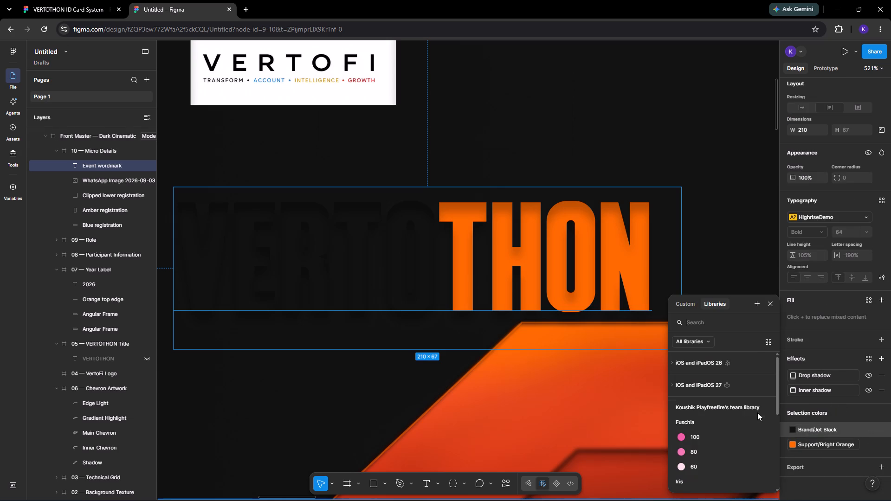
pyautogui.click(687, 466)
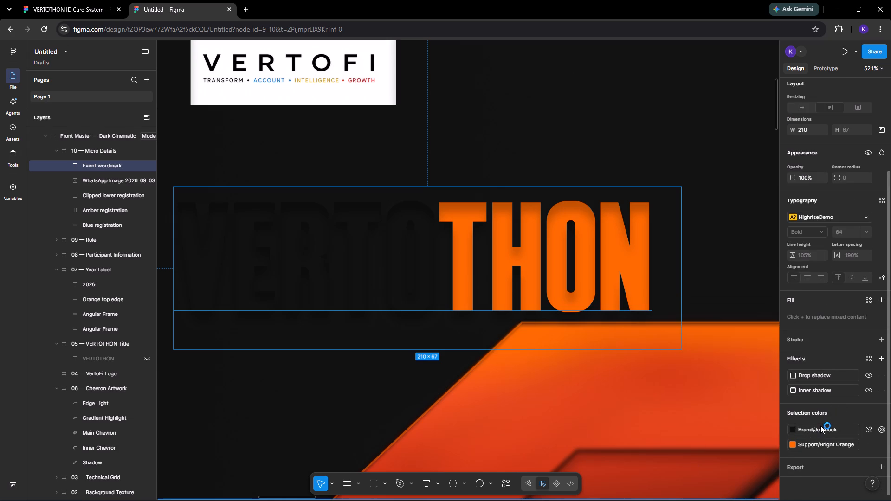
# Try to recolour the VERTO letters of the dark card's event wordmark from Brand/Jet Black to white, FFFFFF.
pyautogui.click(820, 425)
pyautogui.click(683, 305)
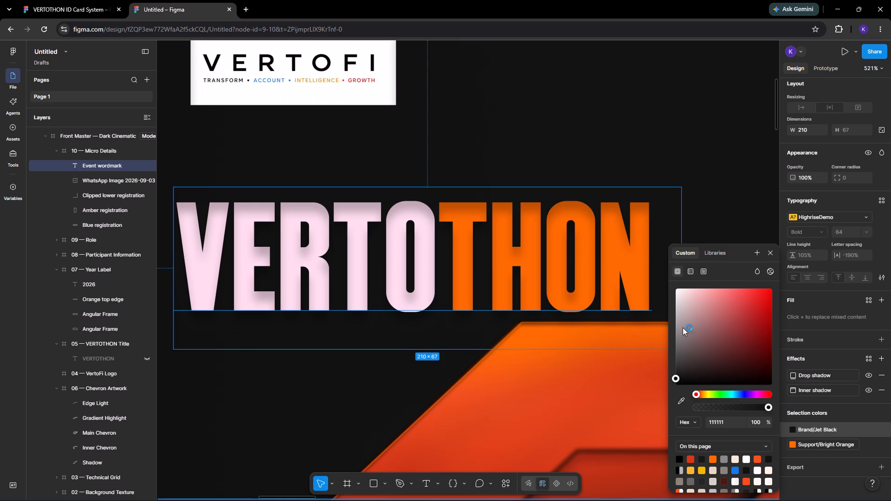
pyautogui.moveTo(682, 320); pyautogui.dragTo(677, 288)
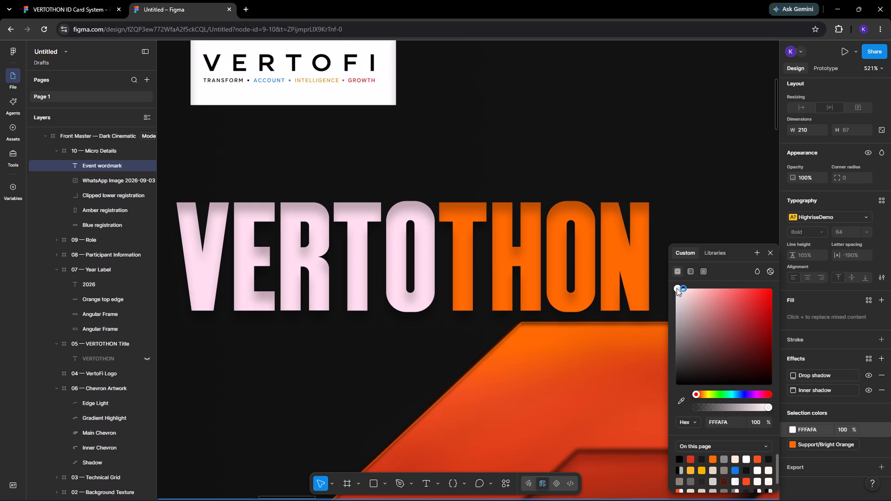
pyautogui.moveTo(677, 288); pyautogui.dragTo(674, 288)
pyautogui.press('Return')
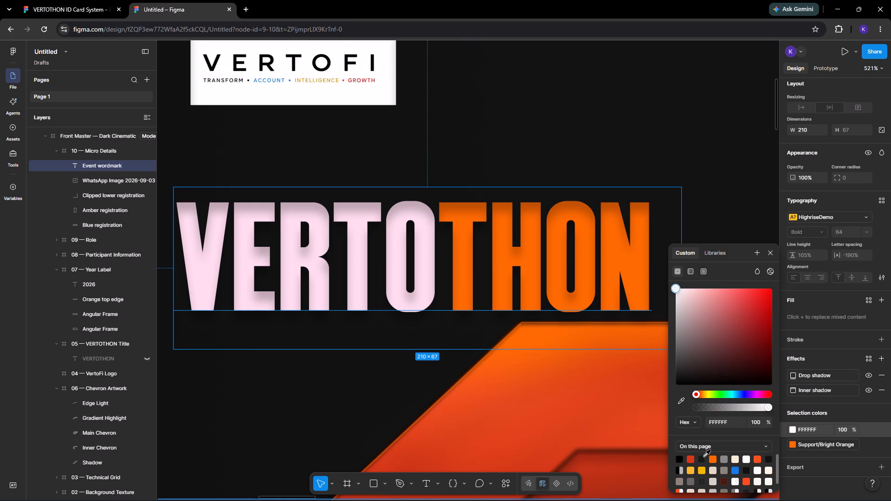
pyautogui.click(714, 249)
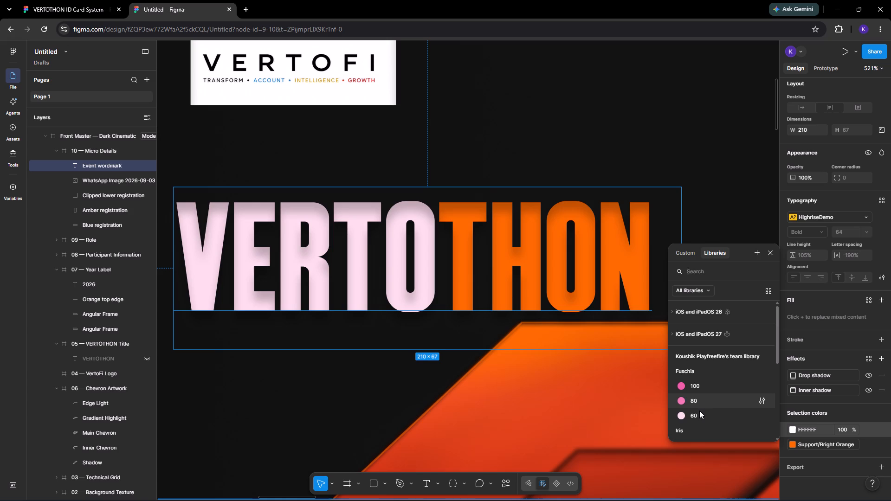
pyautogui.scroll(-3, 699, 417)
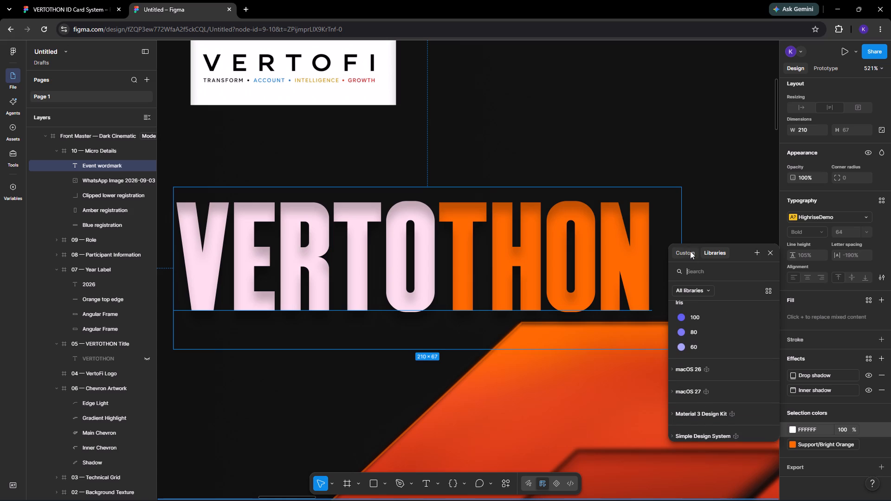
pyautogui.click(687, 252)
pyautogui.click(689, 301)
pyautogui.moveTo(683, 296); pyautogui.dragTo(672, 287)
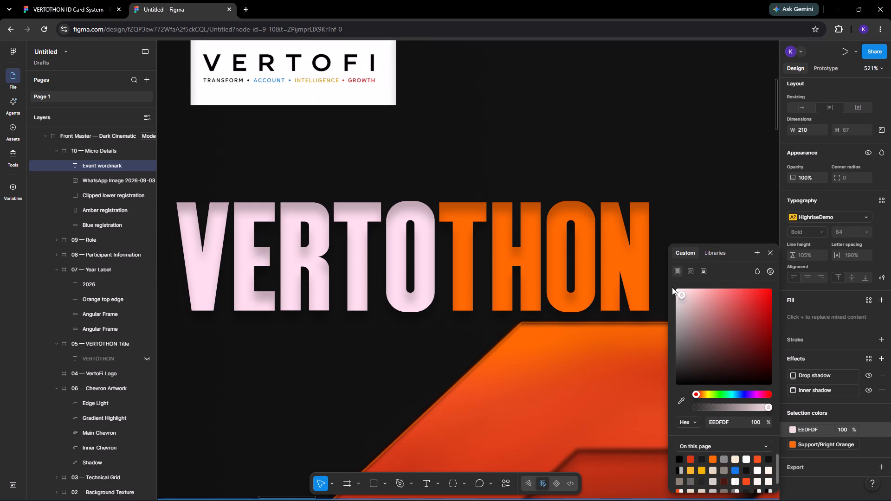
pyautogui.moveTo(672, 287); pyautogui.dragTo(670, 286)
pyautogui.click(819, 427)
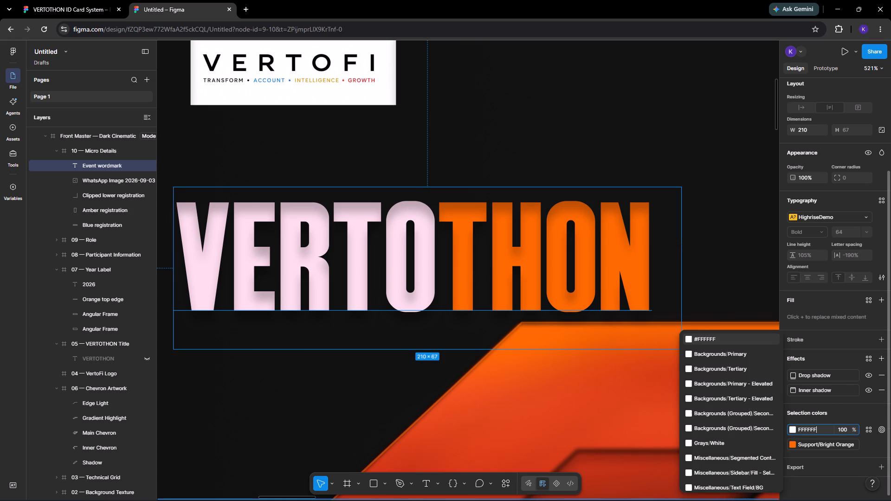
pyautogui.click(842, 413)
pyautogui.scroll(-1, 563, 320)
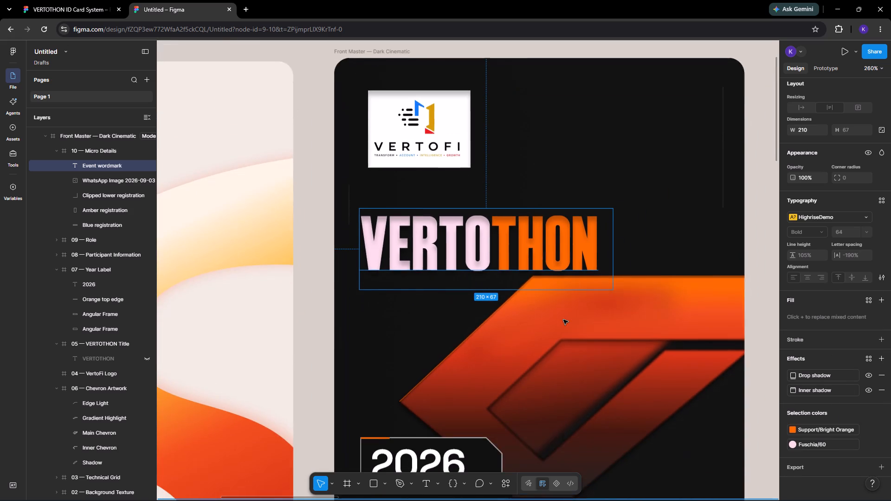
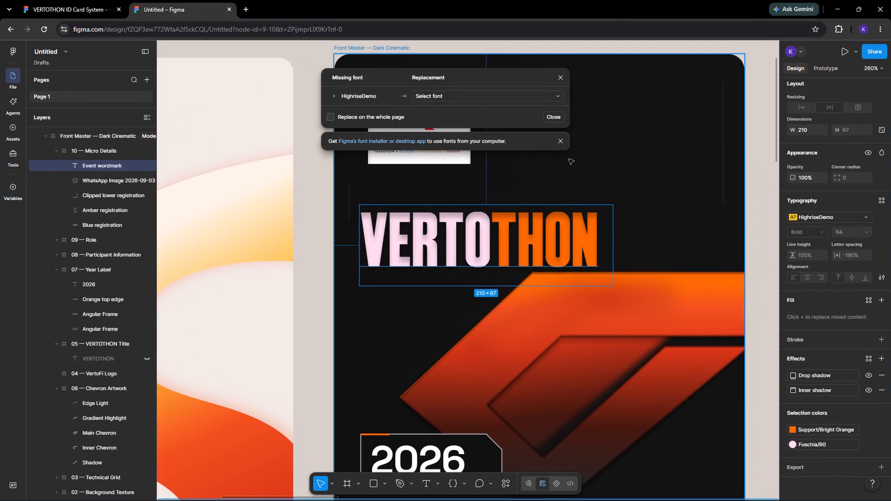
# Open the list of replacement fonts for the event wordmark's missing HighriseDemo Bold font.
pyautogui.click(369, 98)
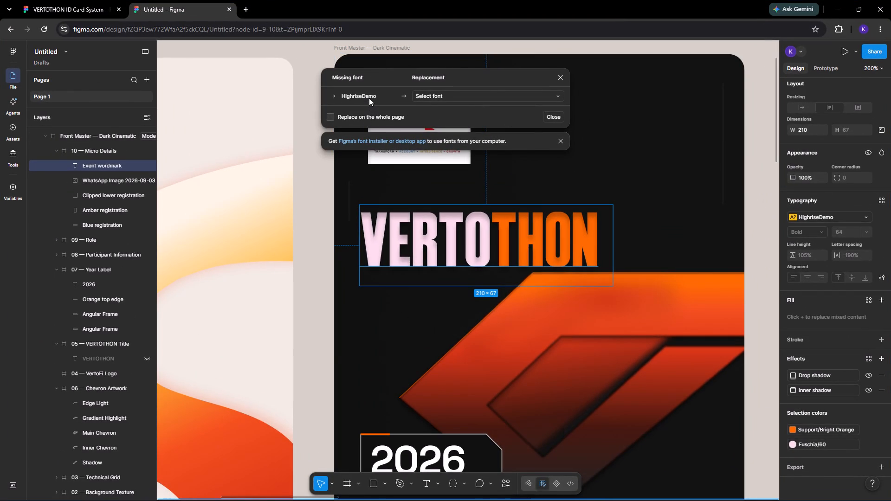
pyautogui.click(439, 114)
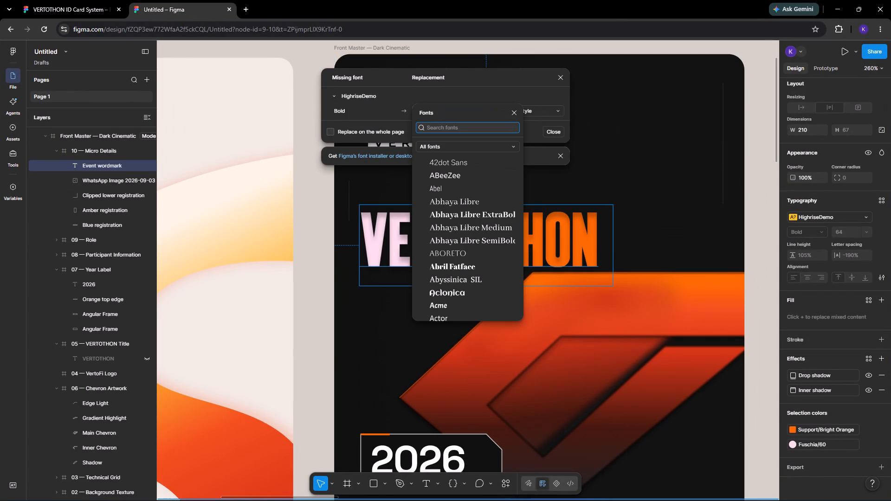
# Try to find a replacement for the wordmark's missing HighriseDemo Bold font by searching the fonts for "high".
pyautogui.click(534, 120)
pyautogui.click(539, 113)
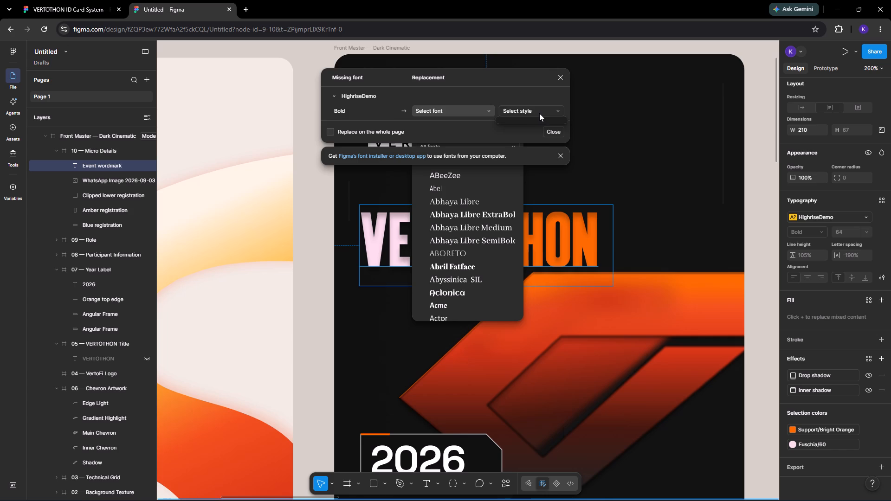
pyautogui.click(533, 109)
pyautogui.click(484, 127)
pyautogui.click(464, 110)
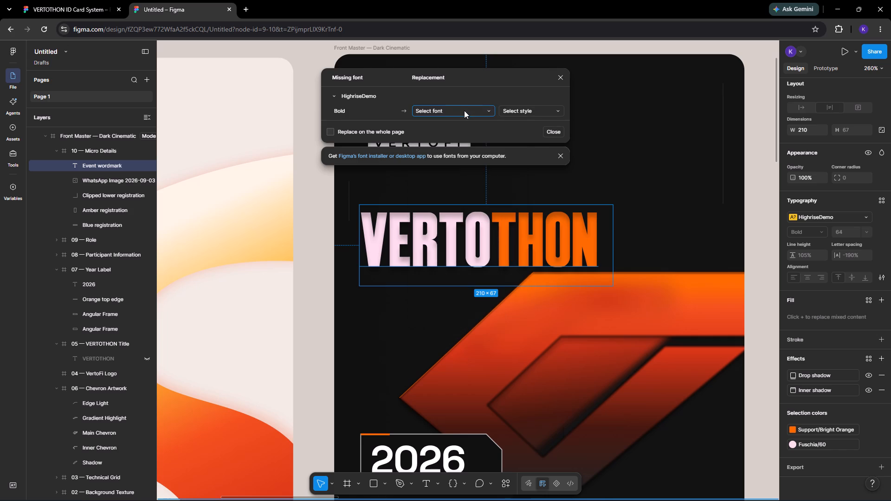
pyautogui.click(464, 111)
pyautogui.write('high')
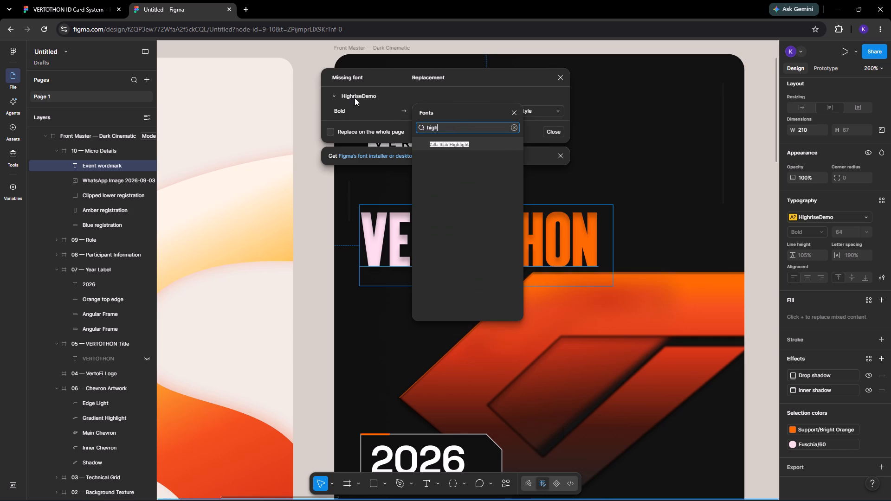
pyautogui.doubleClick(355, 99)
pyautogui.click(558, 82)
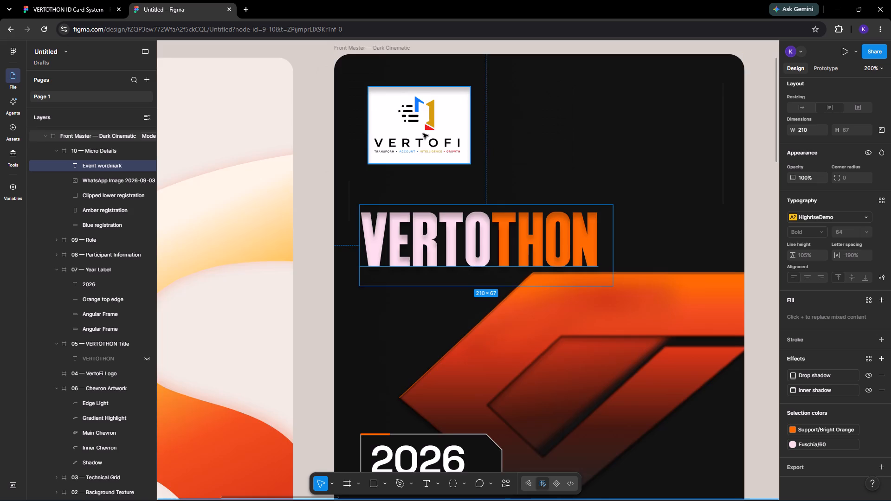
# Replace the Fuschia/60 library colour in the dark card's event wordmark with the custom colour FFFFFF.
pyautogui.hscroll(1, 477, 145)
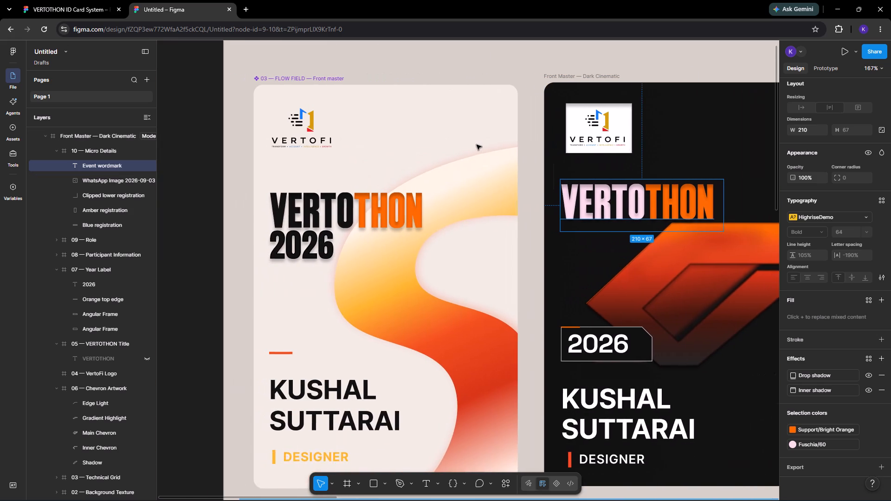
pyautogui.hscroll(1, 477, 145)
pyautogui.doubleClick(502, 200)
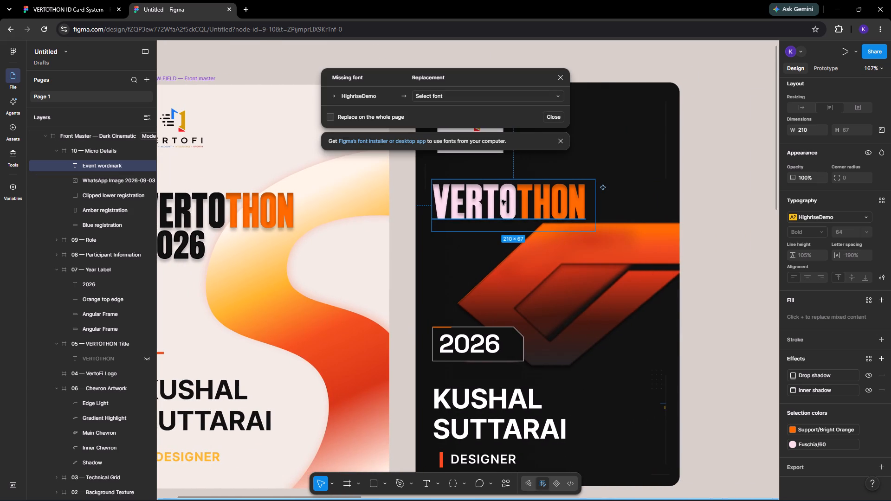
pyautogui.click(559, 77)
pyautogui.click(636, 81)
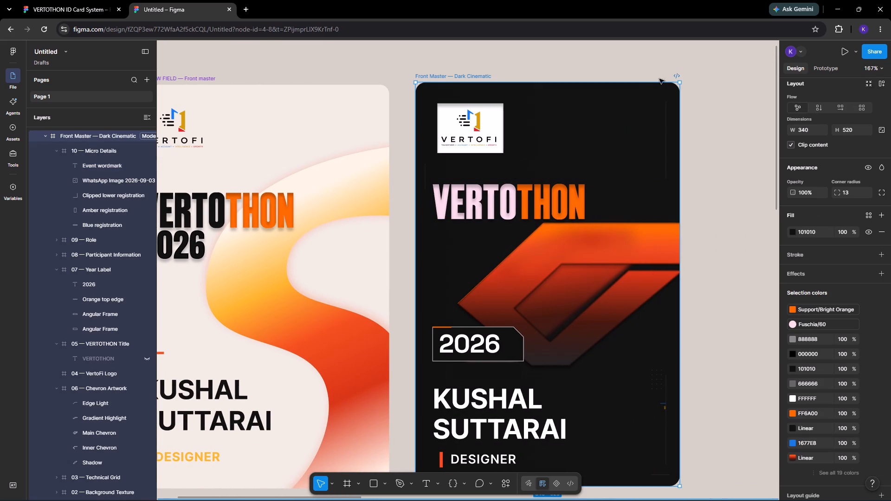
pyautogui.doubleClick(527, 199)
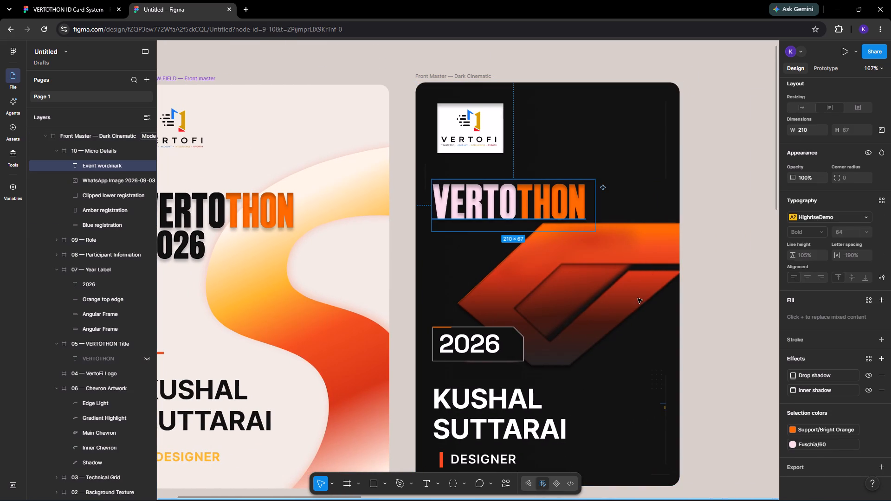
pyautogui.click(821, 442)
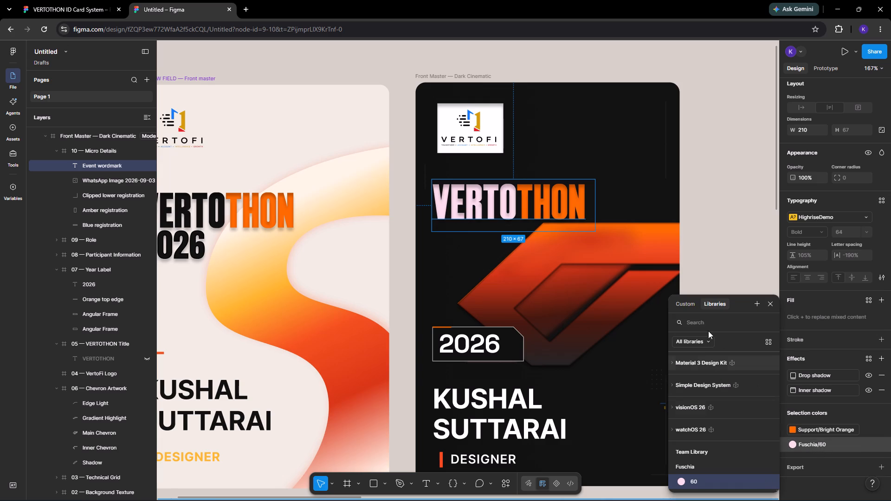
pyautogui.click(695, 308)
pyautogui.moveTo(689, 333); pyautogui.dragTo(733, 325)
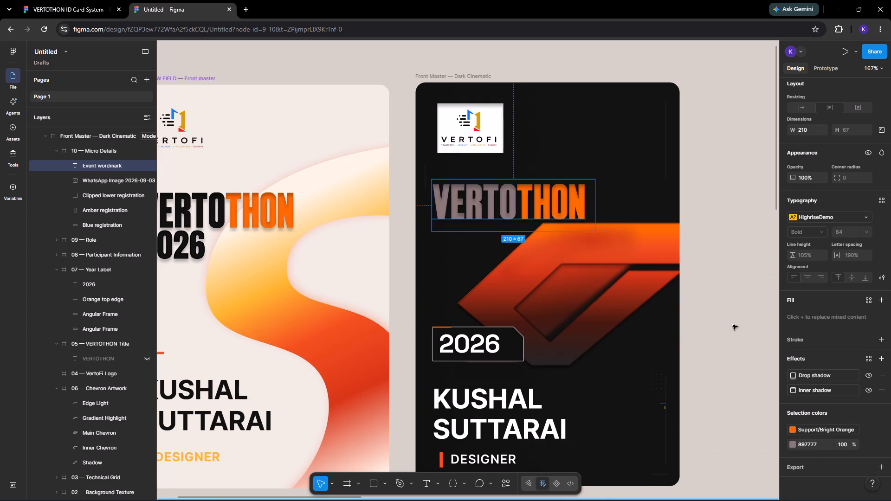
pyautogui.moveTo(733, 325); pyautogui.dragTo(714, 326)
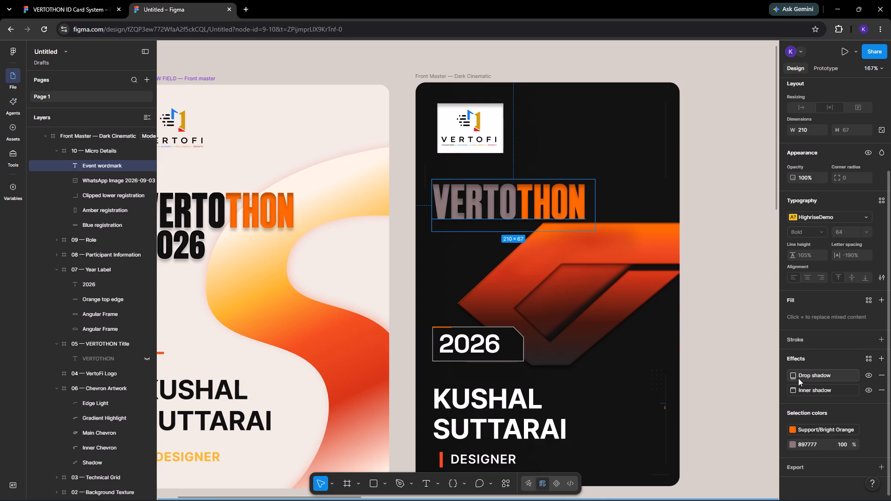
pyautogui.doubleClick(803, 443)
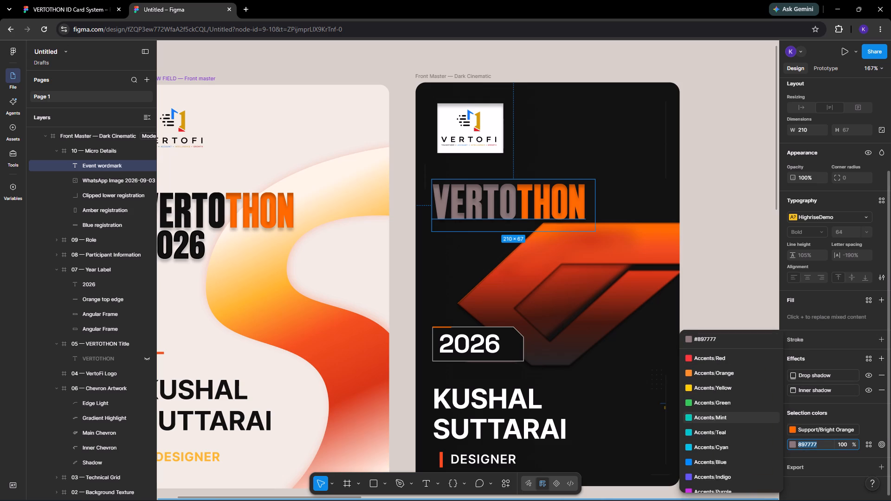
pyautogui.click(831, 447)
pyautogui.press('BackSpace')
pyautogui.press('BackSpace')
pyautogui.press('BackSpace')
pyautogui.press('BackSpace')
pyautogui.press('BackSpace')
pyautogui.press('BackSpace')
pyautogui.press('BackSpace')
pyautogui.press('BackSpace')
pyautogui.press('BackSpace')
pyautogui.press('BackSpace')
pyautogui.press('BackSpace')
pyautogui.press('BackSpace')
pyautogui.press('BackSpace')
pyautogui.press('BackSpace')
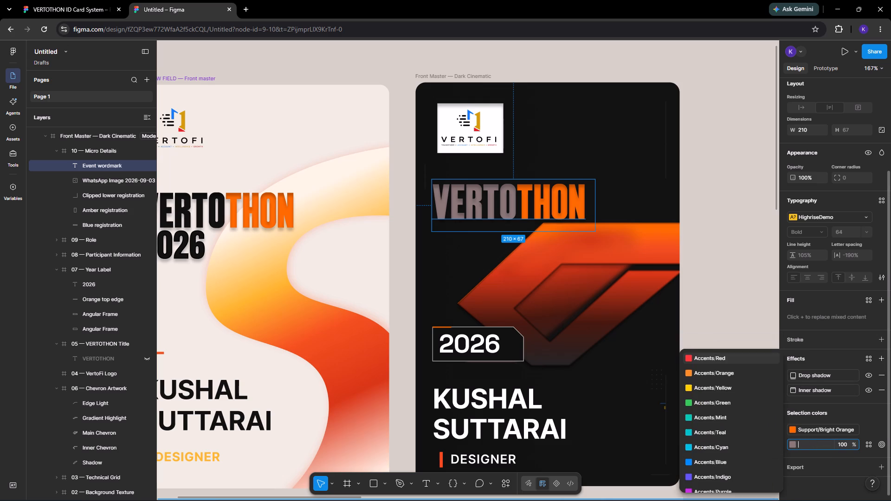
pyautogui.write('ffffff')
pyautogui.press('Return')
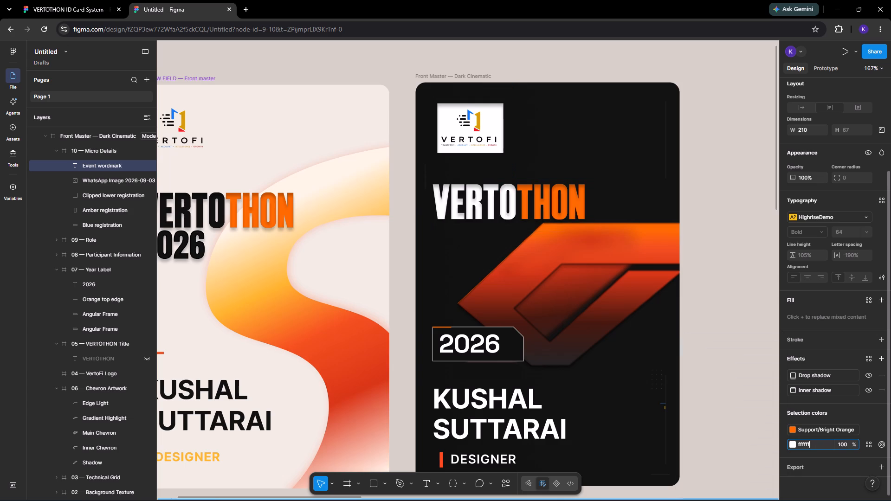
pyautogui.click(735, 297)
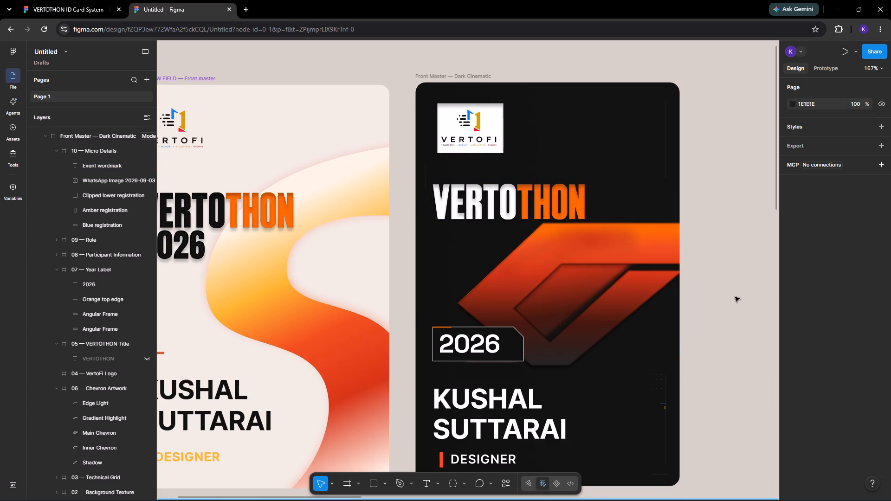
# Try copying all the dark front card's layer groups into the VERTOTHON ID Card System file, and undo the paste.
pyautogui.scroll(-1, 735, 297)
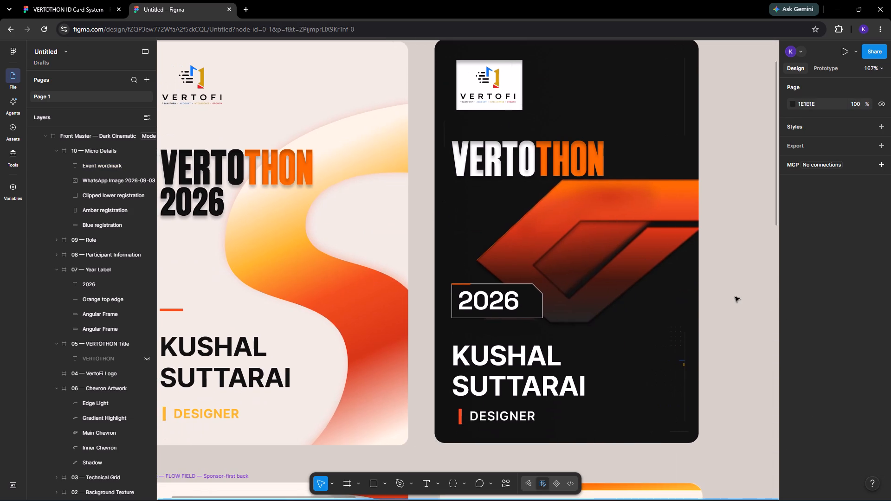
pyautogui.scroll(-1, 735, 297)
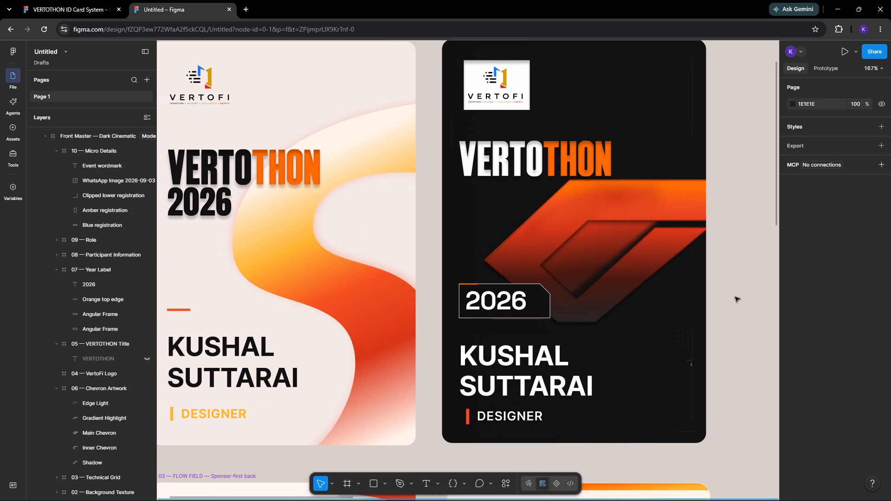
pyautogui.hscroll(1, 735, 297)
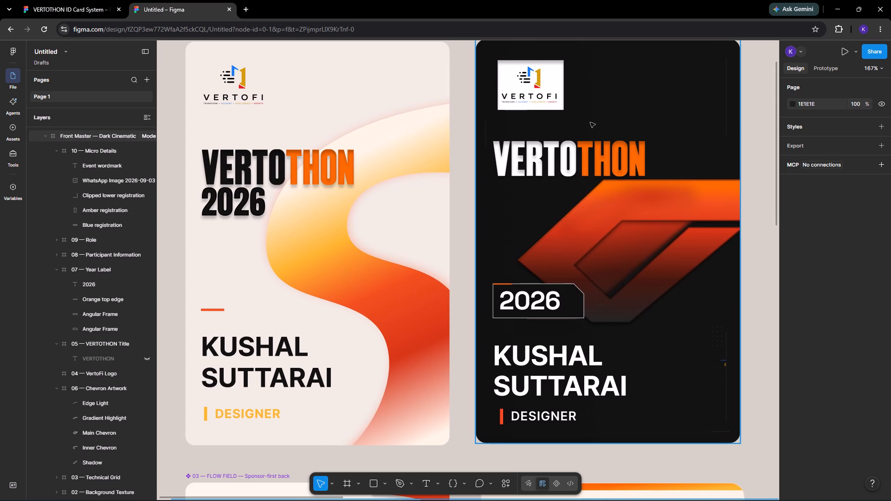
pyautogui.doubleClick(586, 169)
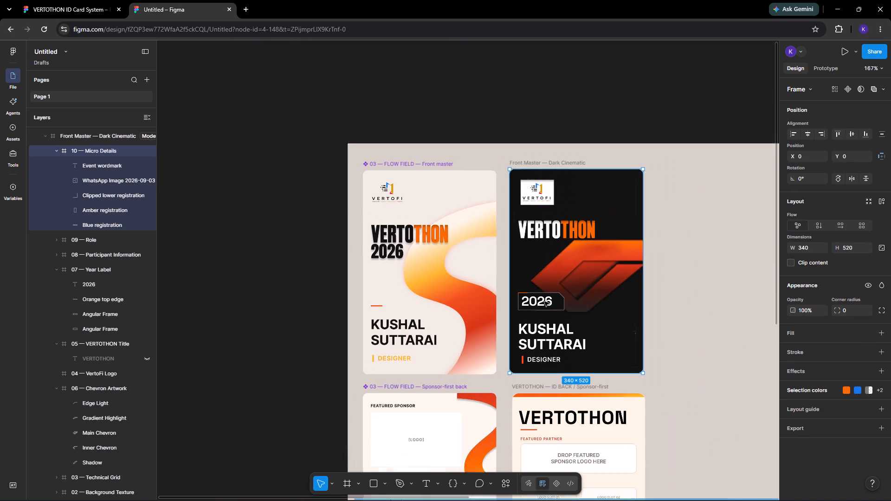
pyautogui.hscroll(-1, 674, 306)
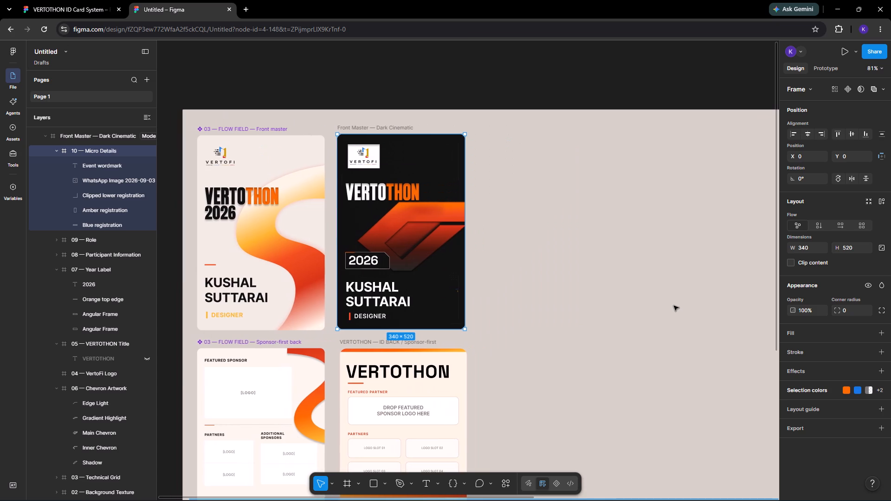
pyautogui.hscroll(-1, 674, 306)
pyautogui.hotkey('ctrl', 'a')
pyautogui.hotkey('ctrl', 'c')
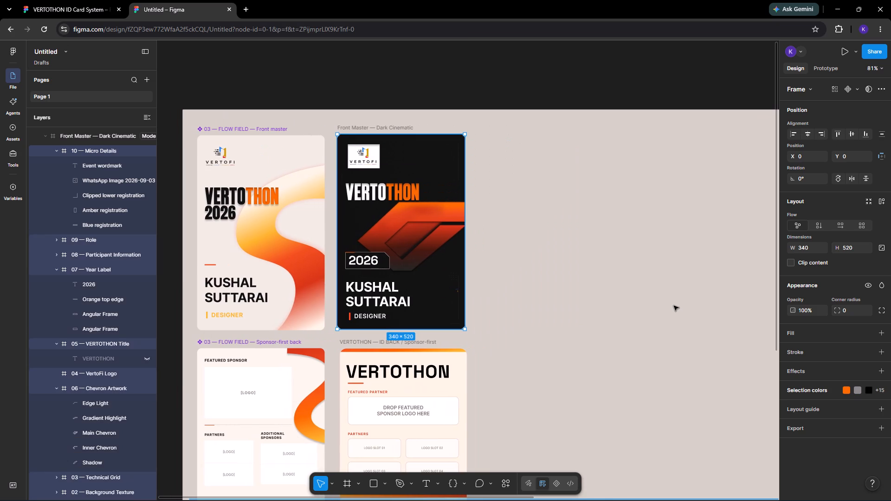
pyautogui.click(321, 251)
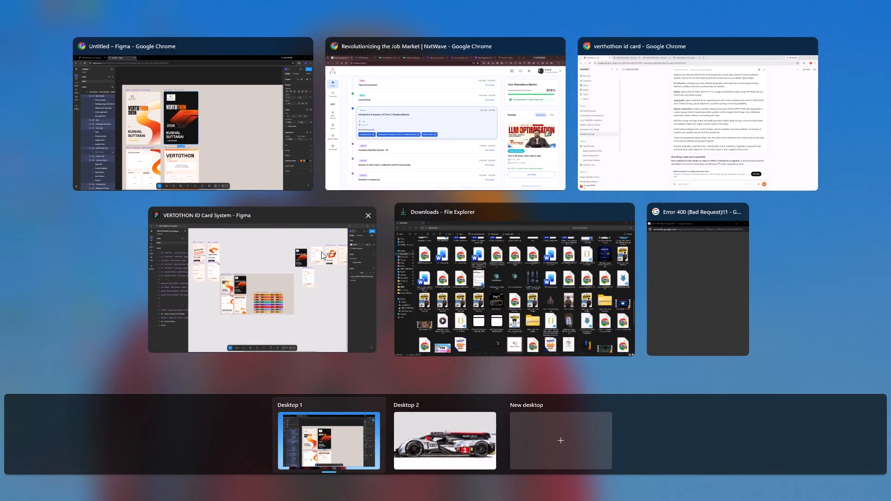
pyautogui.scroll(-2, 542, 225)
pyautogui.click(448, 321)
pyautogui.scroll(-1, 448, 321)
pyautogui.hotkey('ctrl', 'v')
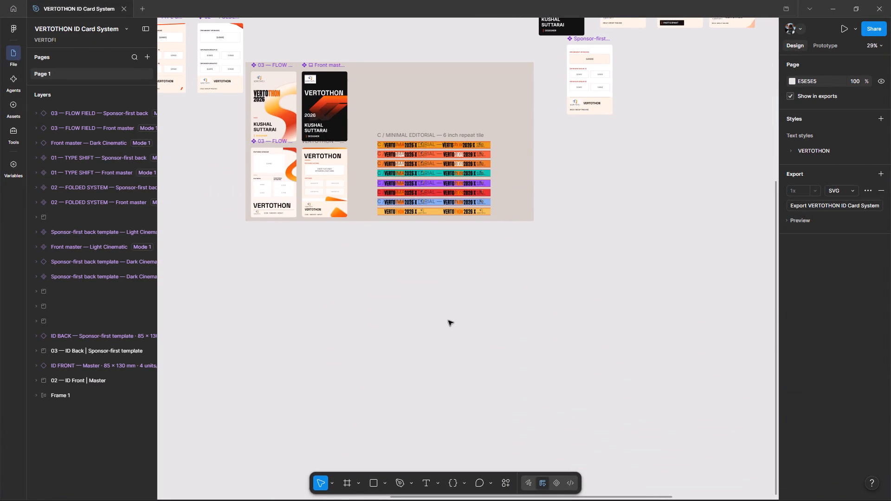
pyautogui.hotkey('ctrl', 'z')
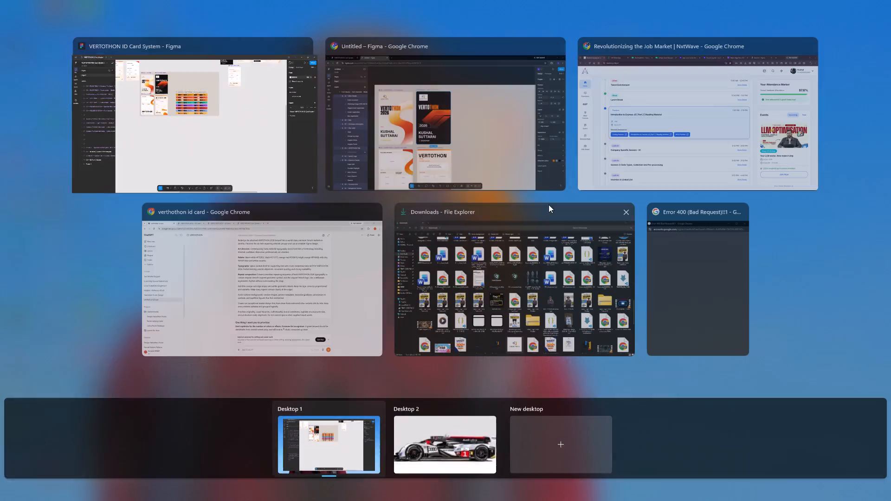
# Return to the Untitled file in Chrome and examine the Obsidian, Parchment, Vermilion and Signal Orange lanyard strips below the ID cards.
pyautogui.click(510, 125)
pyautogui.click(533, 137)
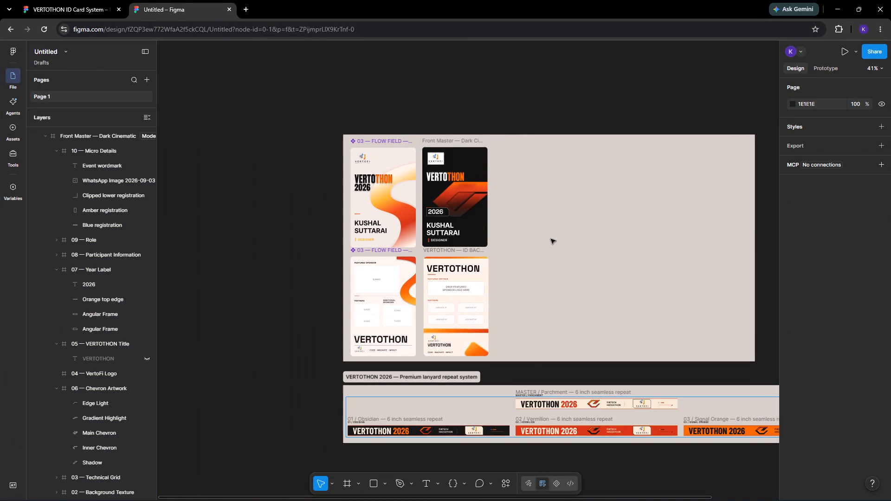
pyautogui.hscroll(-2, 551, 239)
pyautogui.scroll(-3, 551, 239)
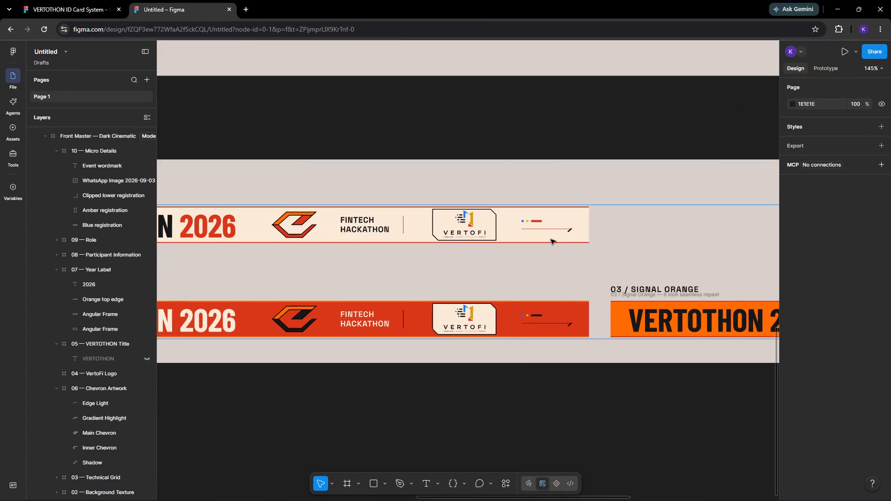
pyautogui.hscroll(12, 551, 239)
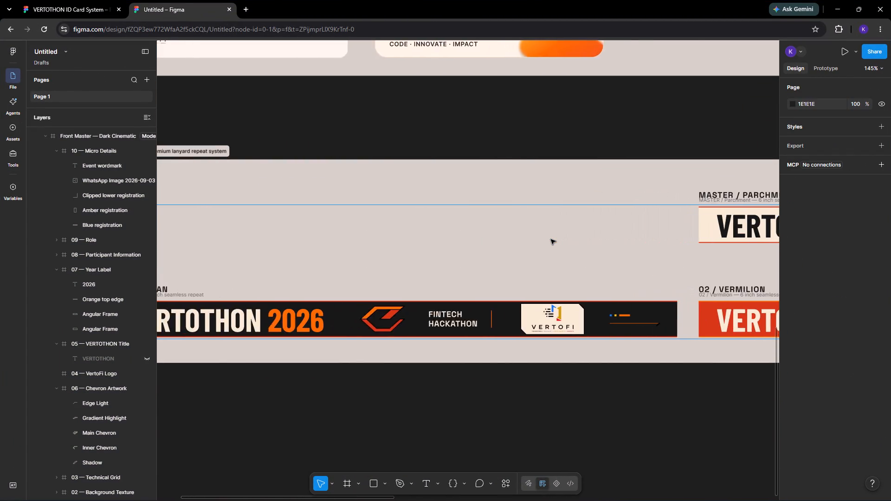
pyautogui.hscroll(1, 551, 239)
pyautogui.hscroll(-5, 551, 239)
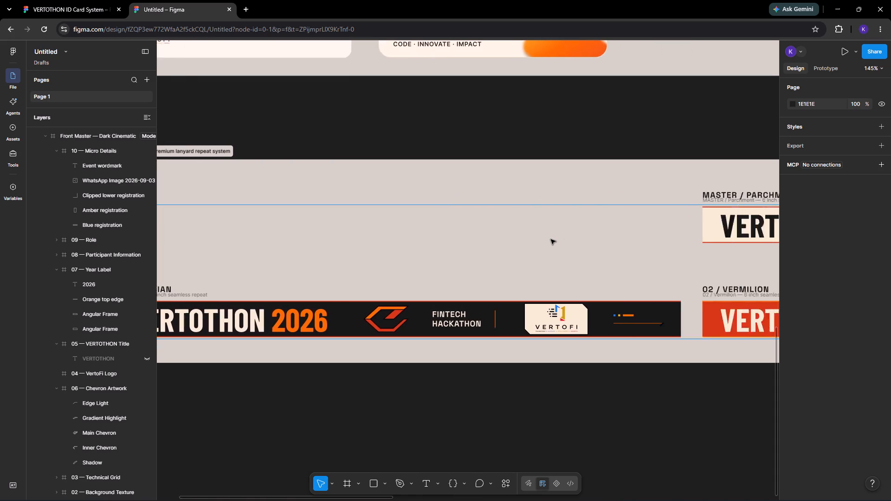
pyautogui.hscroll(-5, 551, 239)
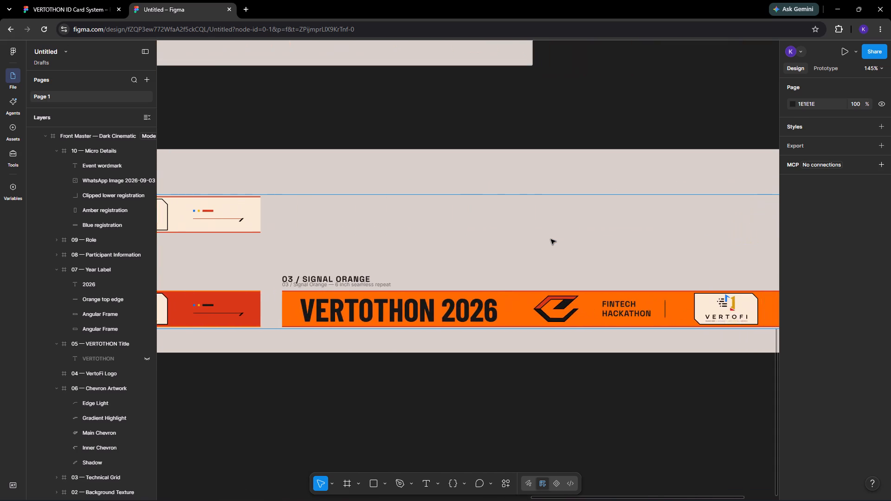
pyautogui.hscroll(-1, 551, 239)
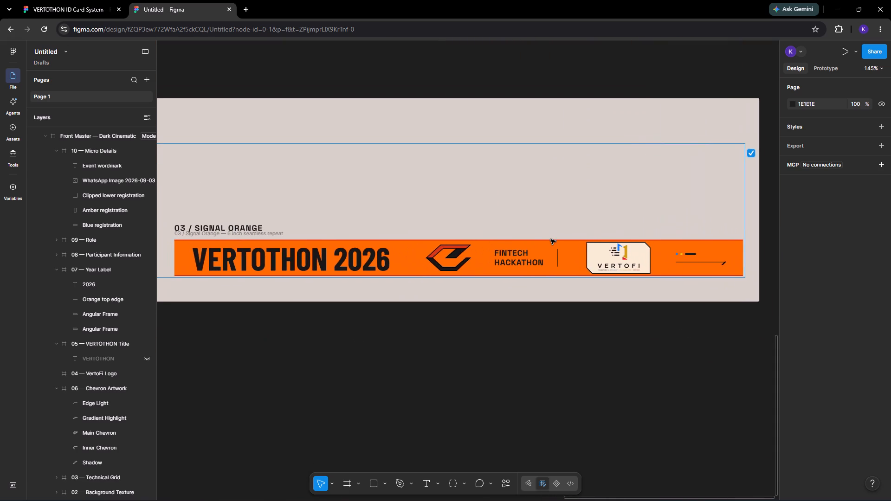
pyautogui.hscroll(-1, 551, 239)
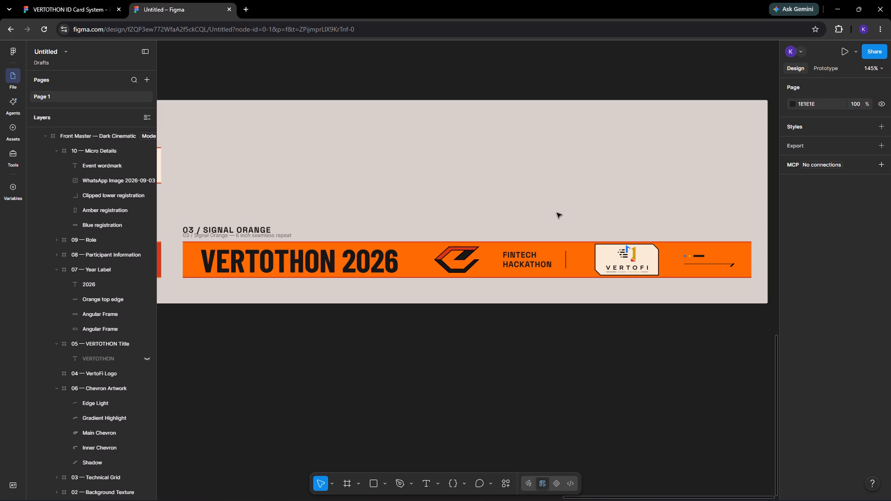
pyautogui.hscroll(7, 557, 213)
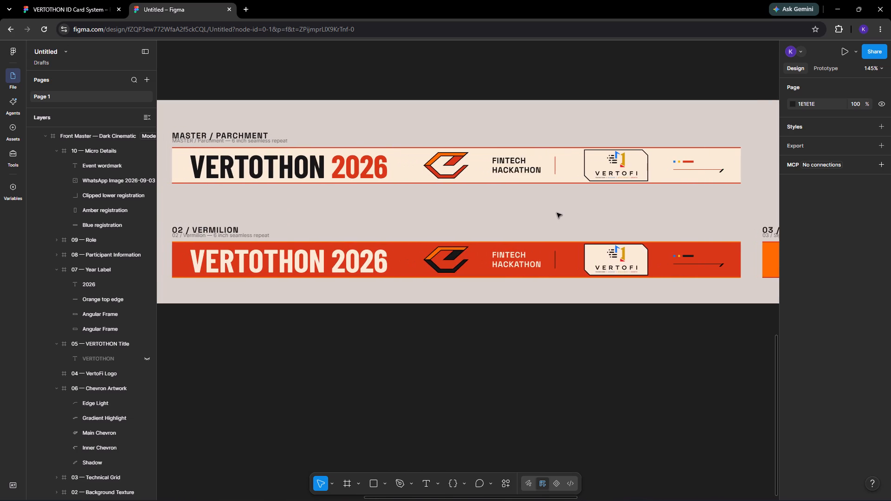
pyautogui.hscroll(2, 557, 213)
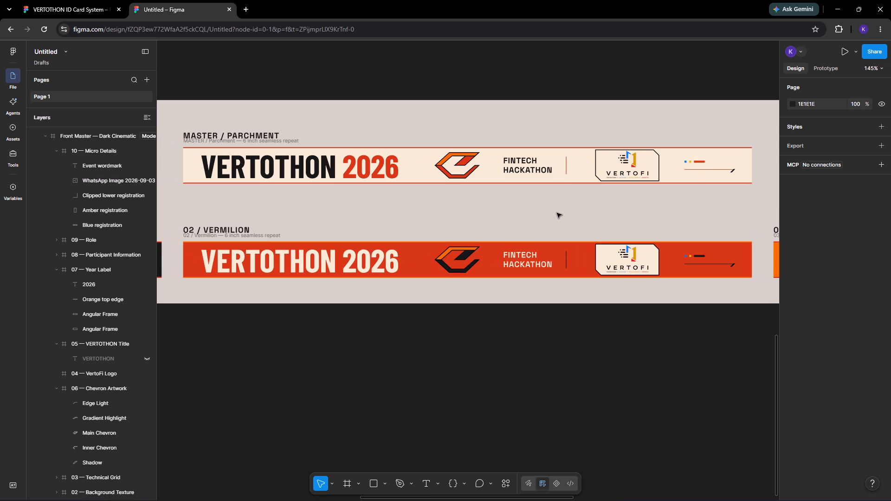
# Copy the "VERTOTHON 2026 — Premium lanyard repeat system" section into the VERTOTHON ID Card System file, just below the existing card and lanyard section.
pyautogui.doubleClick(314, 172)
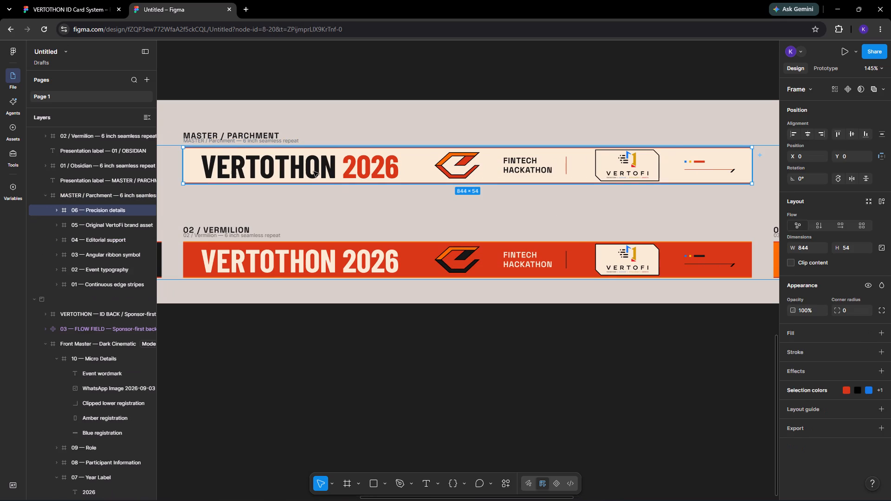
pyautogui.click(277, 154)
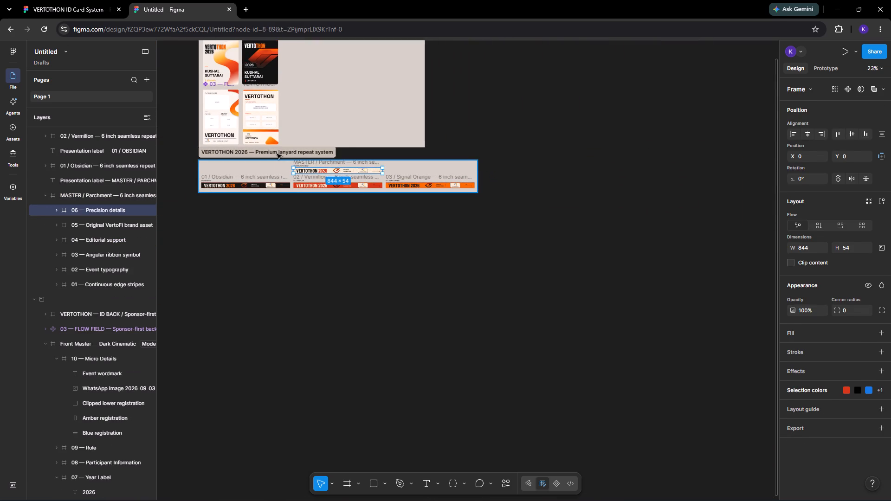
pyautogui.hotkey('ctrl', 'c')
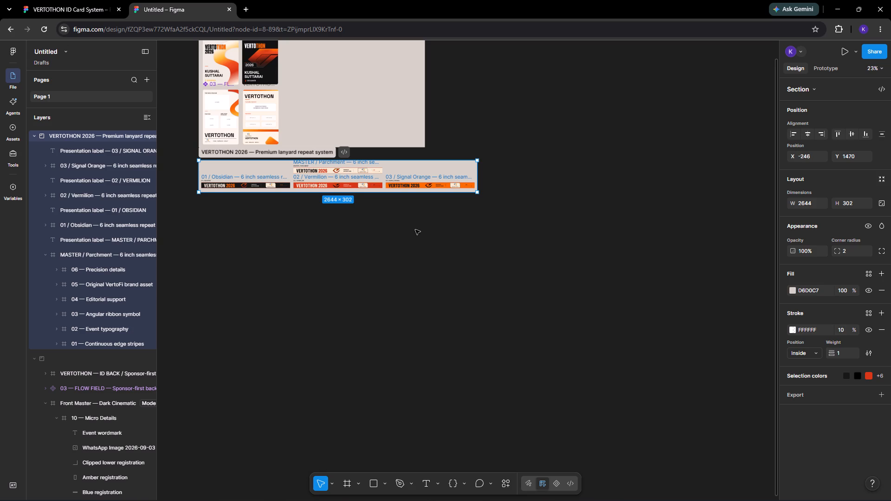
pyautogui.click(465, 133)
pyautogui.click(407, 275)
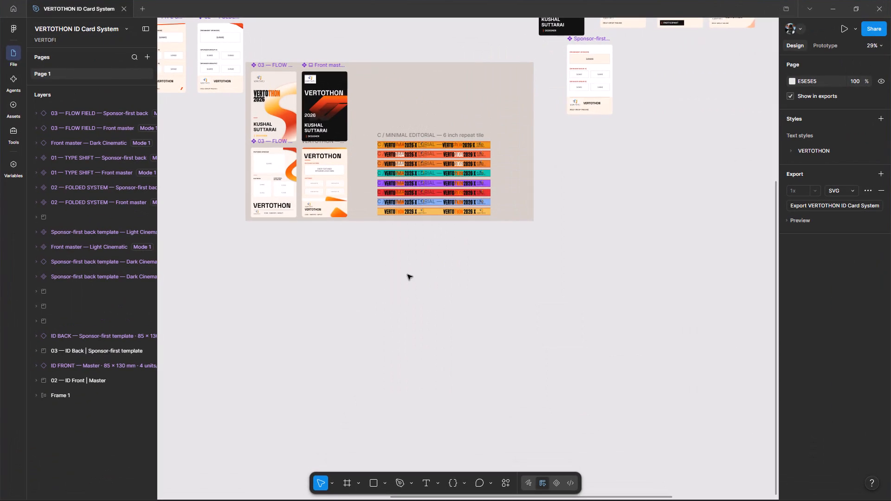
pyautogui.hotkey('ctrl', 'v')
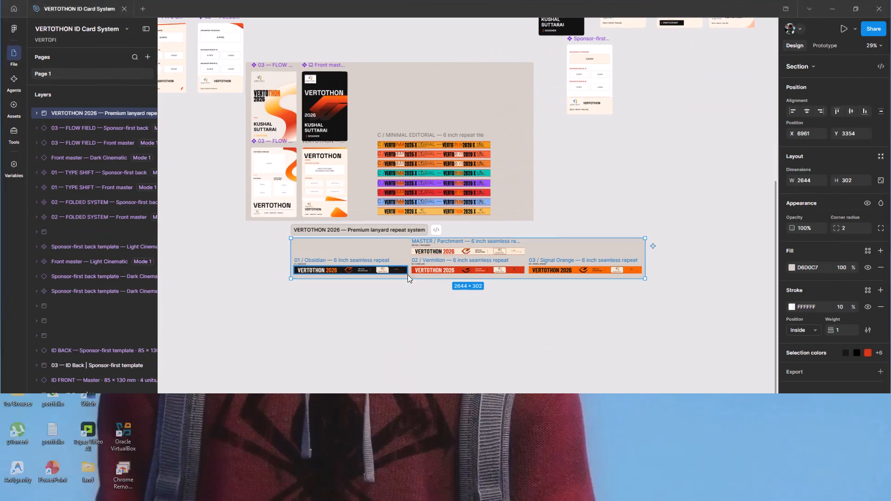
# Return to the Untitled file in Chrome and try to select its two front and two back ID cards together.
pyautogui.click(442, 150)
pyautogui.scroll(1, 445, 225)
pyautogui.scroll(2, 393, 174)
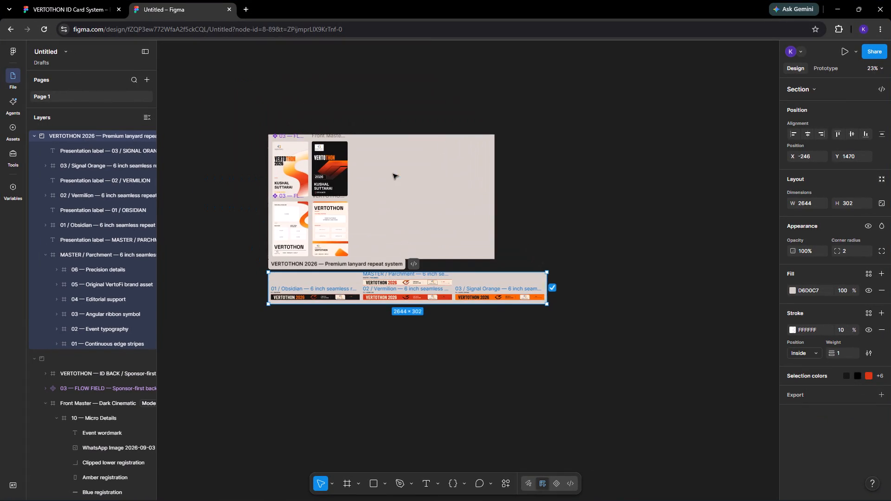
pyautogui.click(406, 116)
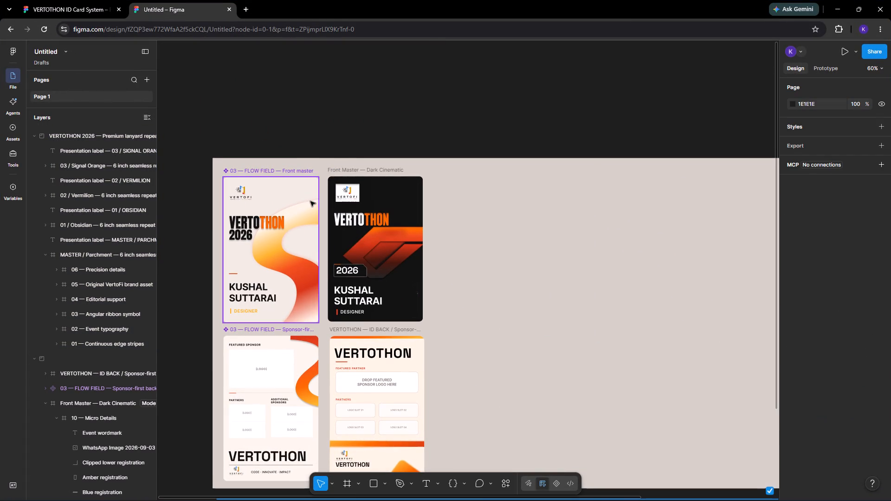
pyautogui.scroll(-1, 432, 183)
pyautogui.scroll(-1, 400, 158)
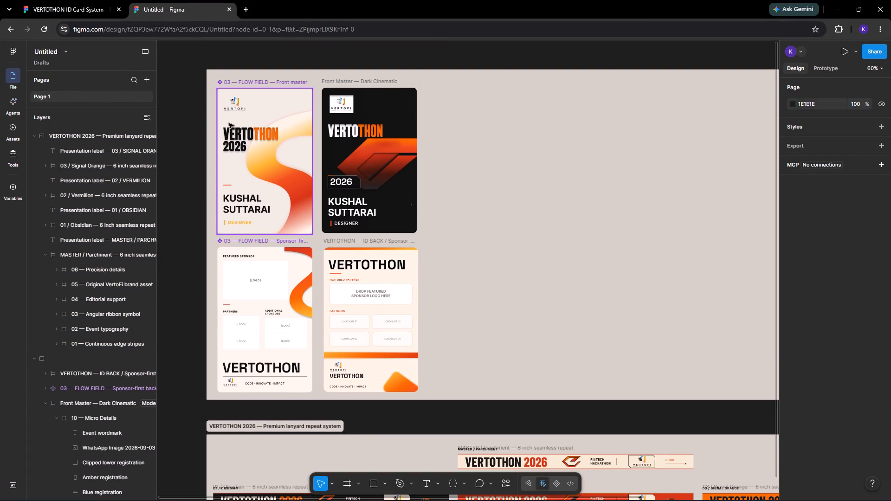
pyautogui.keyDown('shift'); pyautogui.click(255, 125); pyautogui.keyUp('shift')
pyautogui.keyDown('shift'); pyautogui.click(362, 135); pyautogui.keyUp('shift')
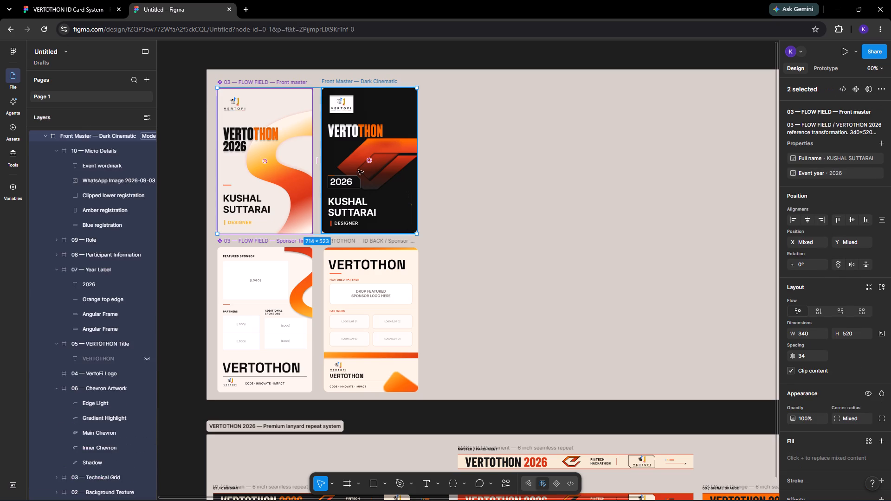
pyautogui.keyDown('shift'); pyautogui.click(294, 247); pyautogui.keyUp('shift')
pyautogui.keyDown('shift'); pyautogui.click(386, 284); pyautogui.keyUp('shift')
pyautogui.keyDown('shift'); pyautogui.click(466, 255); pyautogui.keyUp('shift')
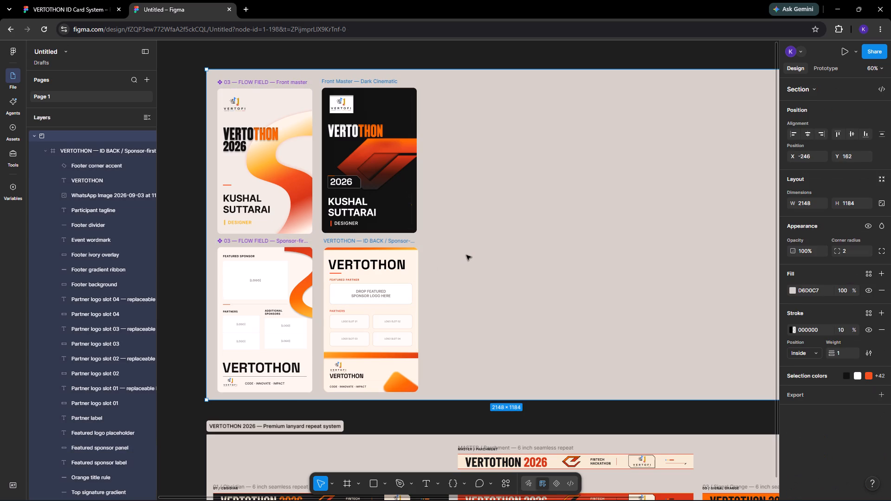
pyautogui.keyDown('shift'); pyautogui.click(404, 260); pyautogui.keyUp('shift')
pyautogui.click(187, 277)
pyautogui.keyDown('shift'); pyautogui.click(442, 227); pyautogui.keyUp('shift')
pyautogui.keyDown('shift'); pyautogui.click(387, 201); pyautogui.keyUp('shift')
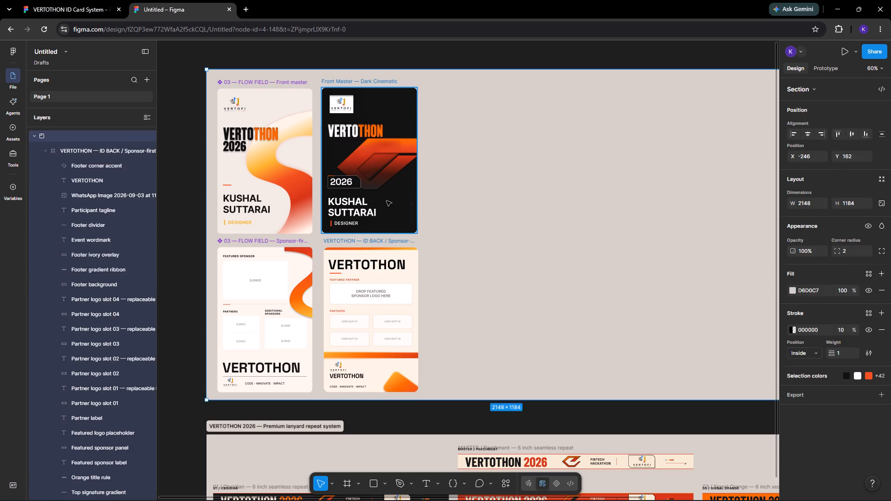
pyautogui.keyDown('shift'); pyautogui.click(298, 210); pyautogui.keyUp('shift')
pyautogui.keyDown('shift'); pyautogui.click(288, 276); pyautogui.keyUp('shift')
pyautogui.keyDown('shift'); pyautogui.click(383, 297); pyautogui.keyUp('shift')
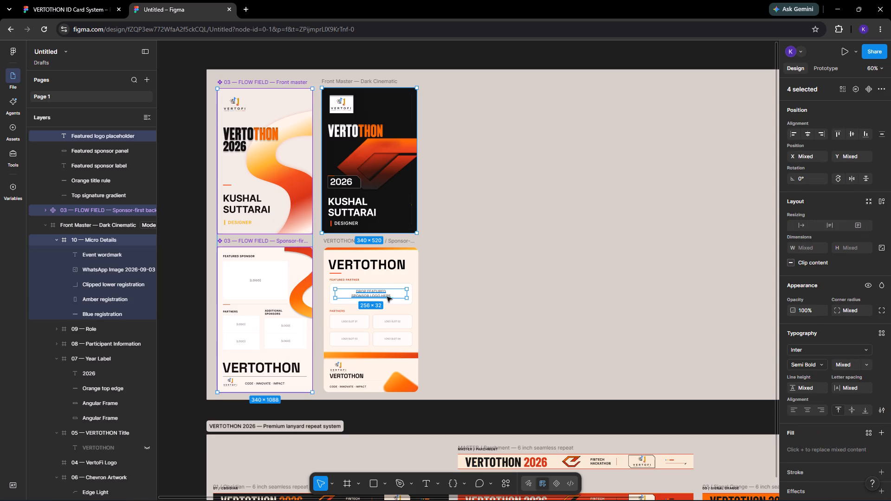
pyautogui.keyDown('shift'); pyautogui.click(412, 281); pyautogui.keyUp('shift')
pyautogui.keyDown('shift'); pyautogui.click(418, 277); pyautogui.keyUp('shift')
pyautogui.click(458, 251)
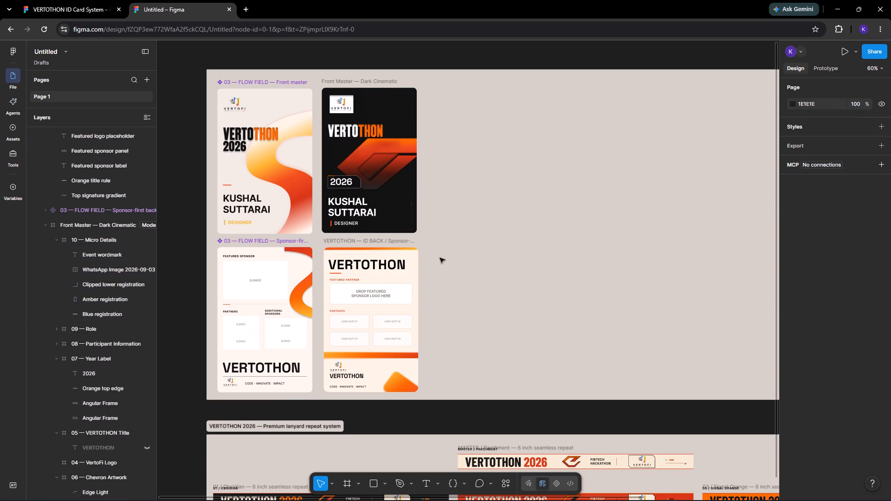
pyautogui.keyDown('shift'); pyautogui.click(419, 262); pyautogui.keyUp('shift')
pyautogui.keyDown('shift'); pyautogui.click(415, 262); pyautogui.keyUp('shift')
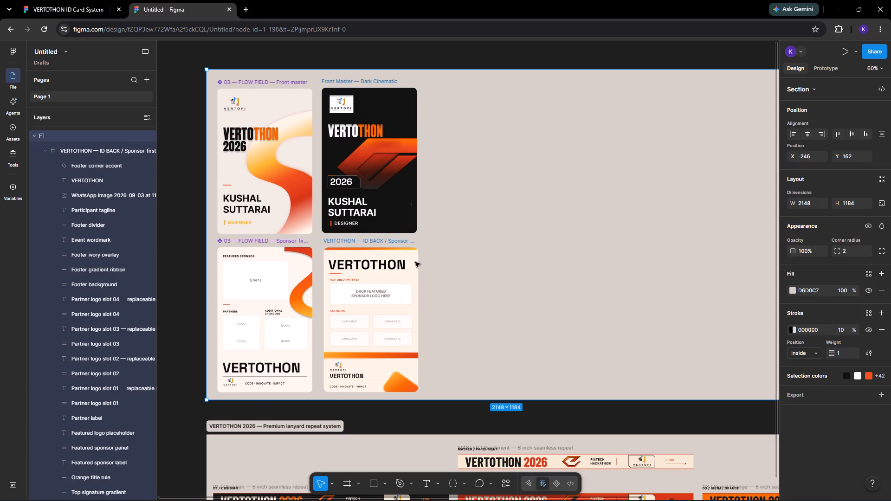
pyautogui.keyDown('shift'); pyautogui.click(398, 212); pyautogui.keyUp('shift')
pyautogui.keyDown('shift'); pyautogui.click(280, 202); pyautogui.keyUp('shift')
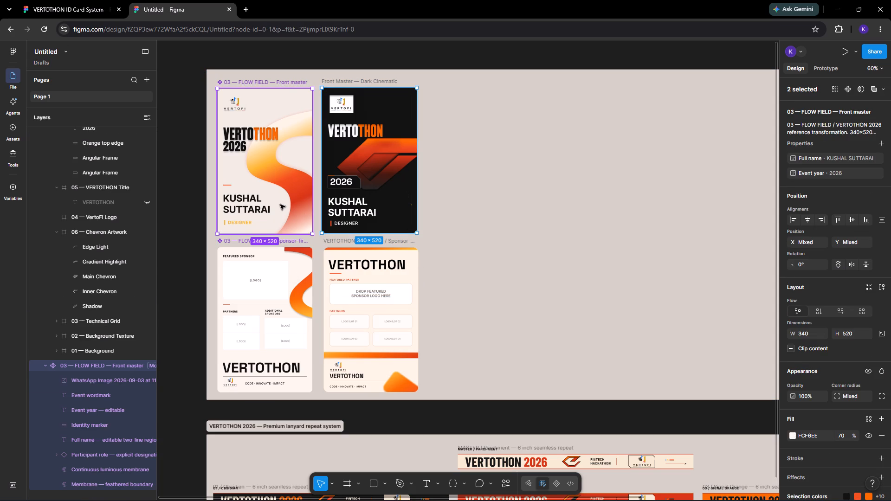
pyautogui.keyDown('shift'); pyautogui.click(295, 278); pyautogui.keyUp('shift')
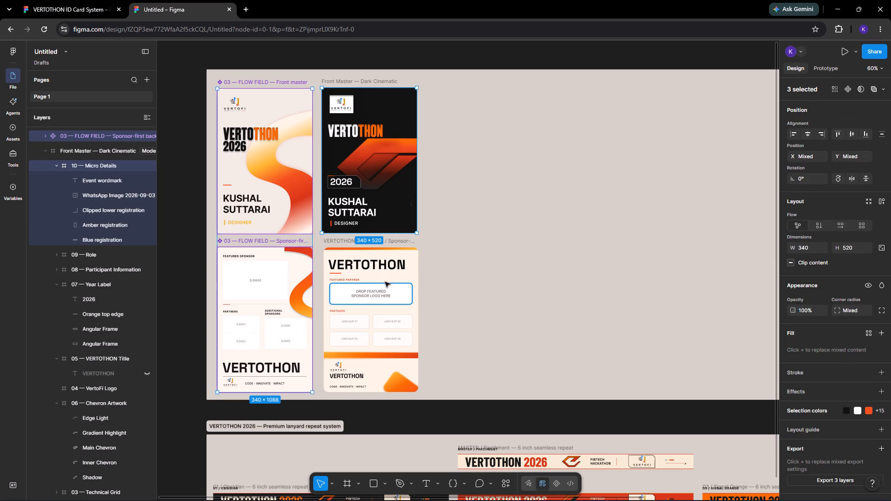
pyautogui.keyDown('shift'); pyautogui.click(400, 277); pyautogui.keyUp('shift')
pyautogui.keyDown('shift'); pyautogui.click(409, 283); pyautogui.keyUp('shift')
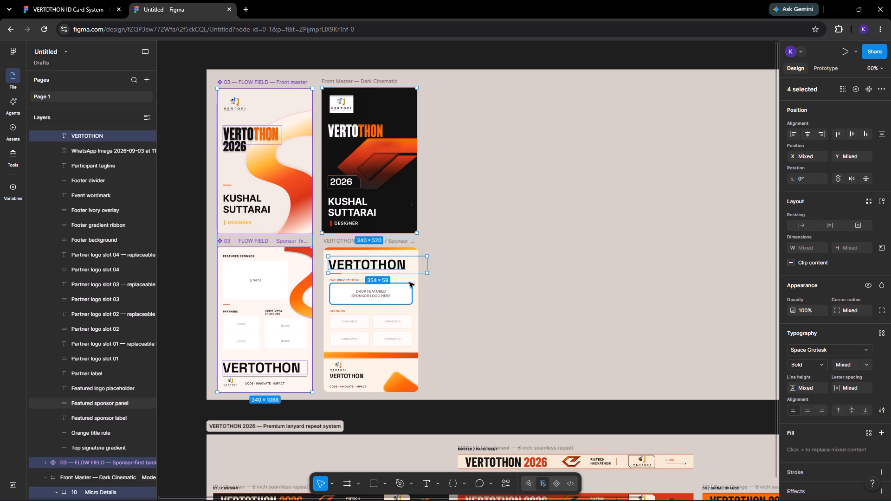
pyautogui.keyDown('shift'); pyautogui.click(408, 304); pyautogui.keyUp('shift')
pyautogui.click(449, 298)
# Copy the whole four-card ID section into the VERTOTHON ID Card System file, placing it below the lanyard section at X 6752, Y 3907.
pyautogui.hotkey('ctrl', 'a')
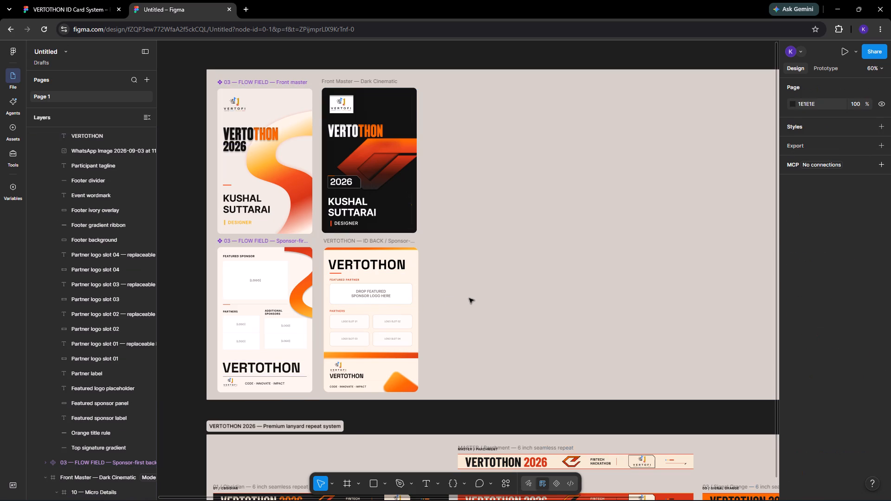
pyautogui.doubleClick(469, 298)
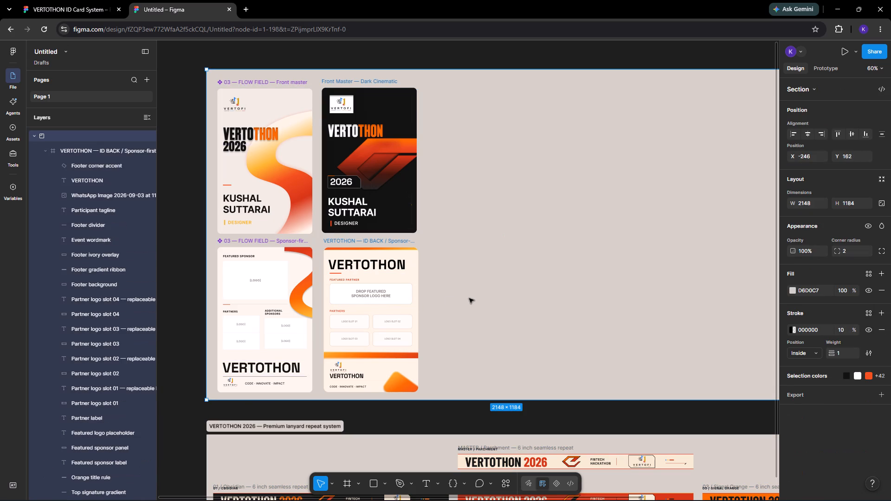
pyautogui.hotkey('ctrl', 'c')
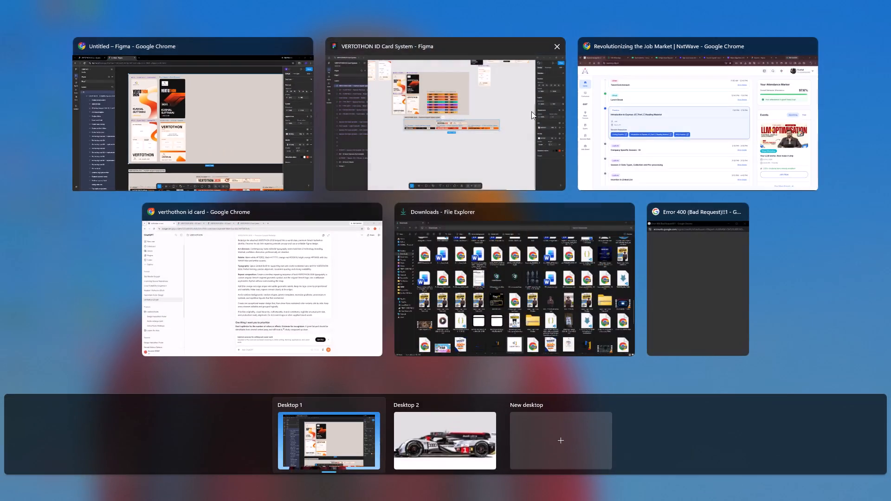
pyautogui.click(530, 110)
pyautogui.scroll(-1, 485, 288)
pyautogui.click(433, 320)
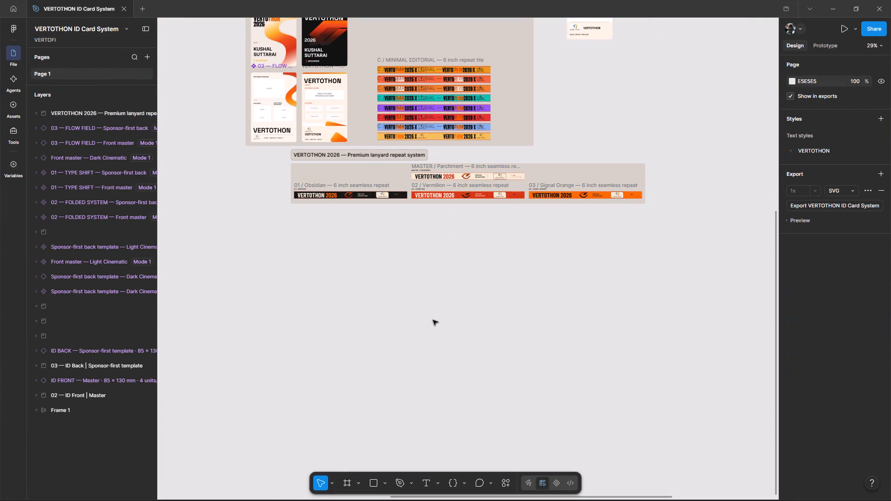
pyautogui.hotkey('ctrl', 'v')
pyautogui.moveTo(474, 261); pyautogui.dragTo(413, 321)
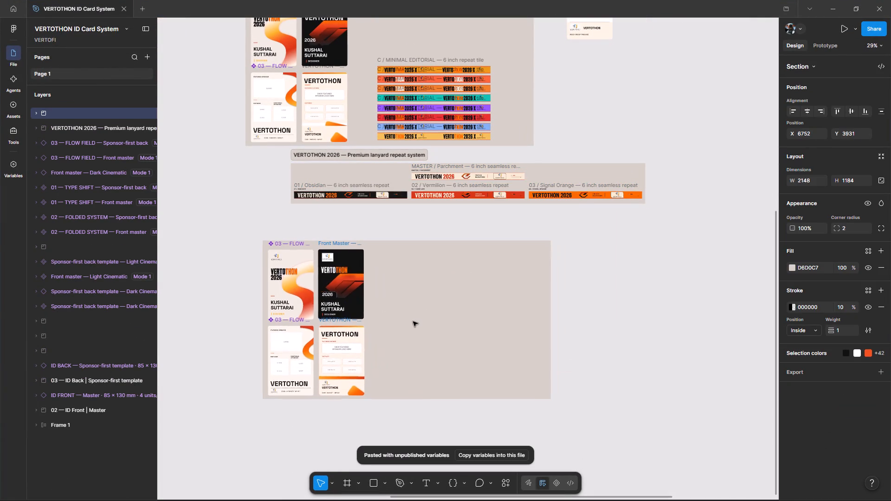
pyautogui.moveTo(413, 321); pyautogui.dragTo(413, 319)
# Return to the Untitled file in Chrome and examine the lanyard strips' chevron symbol, wordmark and VertoFi logo up close.
pyautogui.click(487, 112)
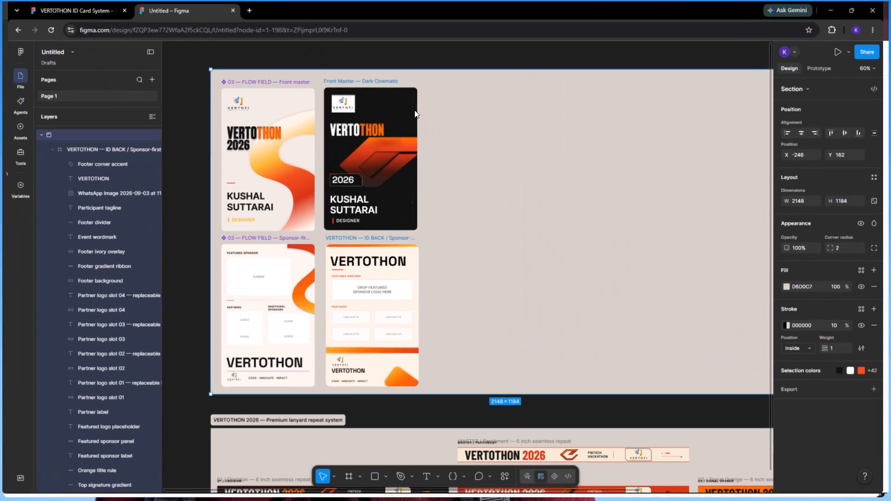
pyautogui.scroll(-2, 471, 151)
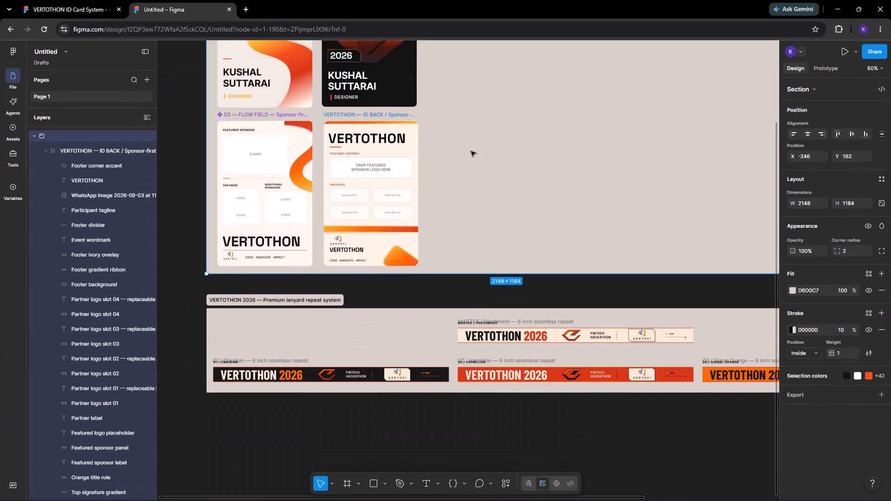
pyautogui.scroll(-2, 471, 151)
pyautogui.hscroll(-1, 471, 151)
pyautogui.scroll(-1, 471, 151)
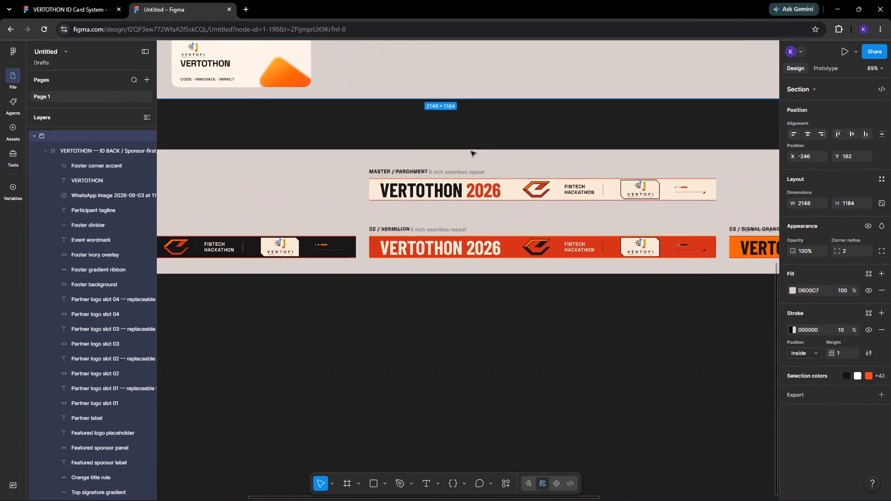
pyautogui.scroll(-1, 471, 151)
pyautogui.hscroll(-2, 471, 151)
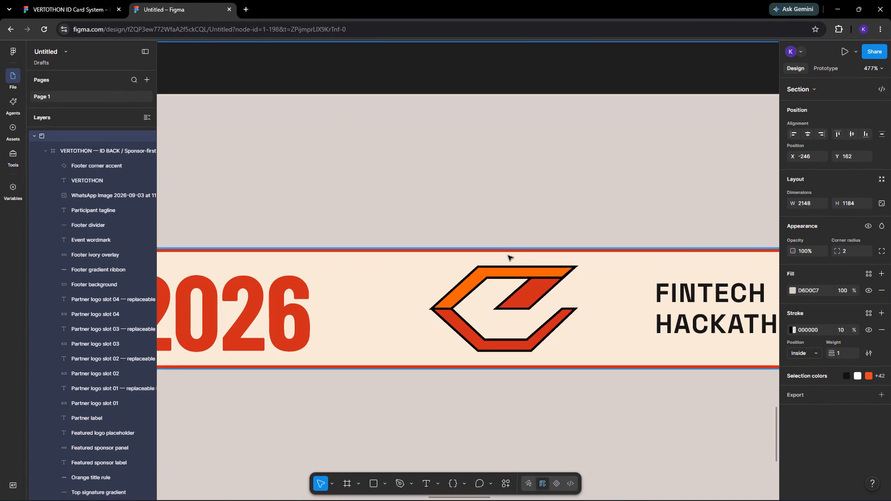
pyautogui.scroll(-2, 524, 278)
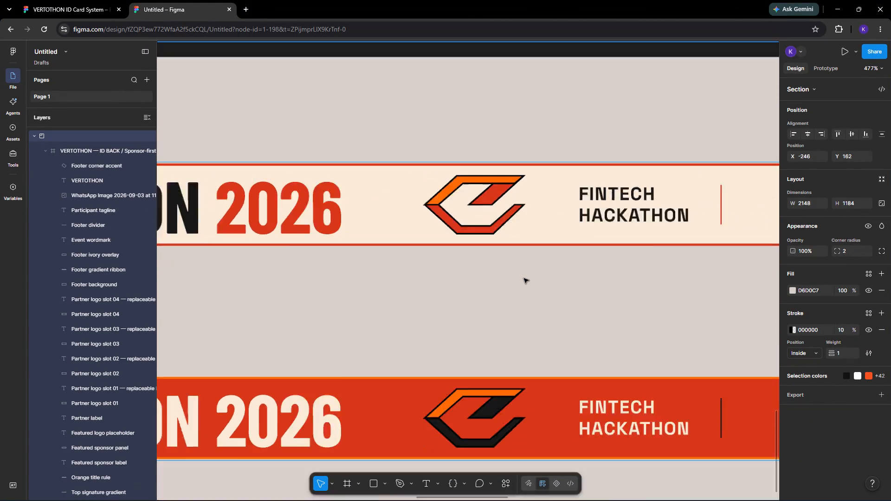
pyautogui.hscroll(2, 524, 278)
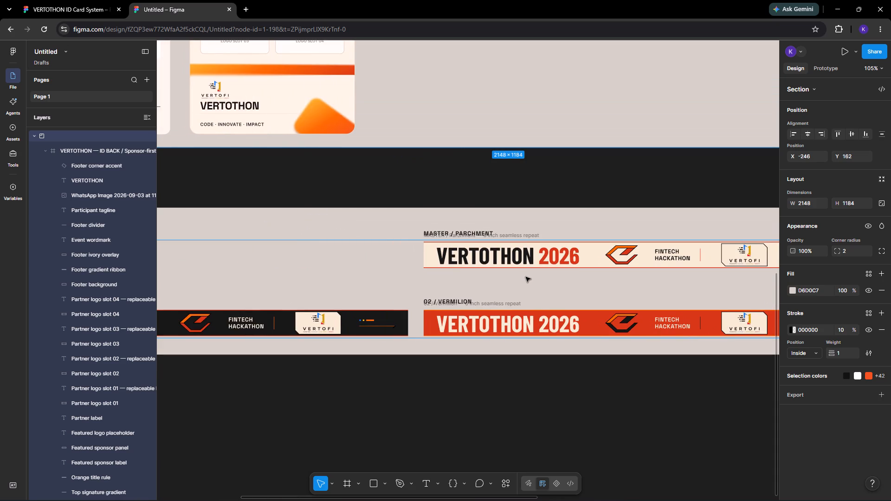
pyautogui.hscroll(-2, 529, 275)
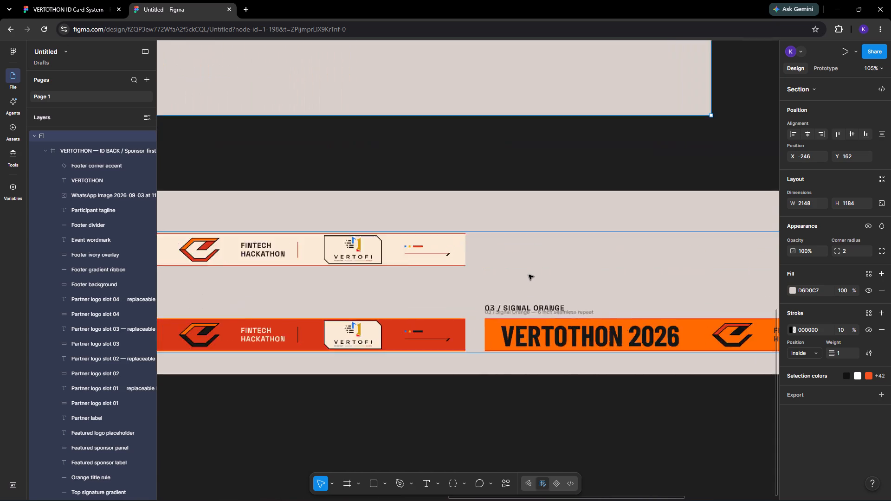
pyautogui.hscroll(3, 529, 275)
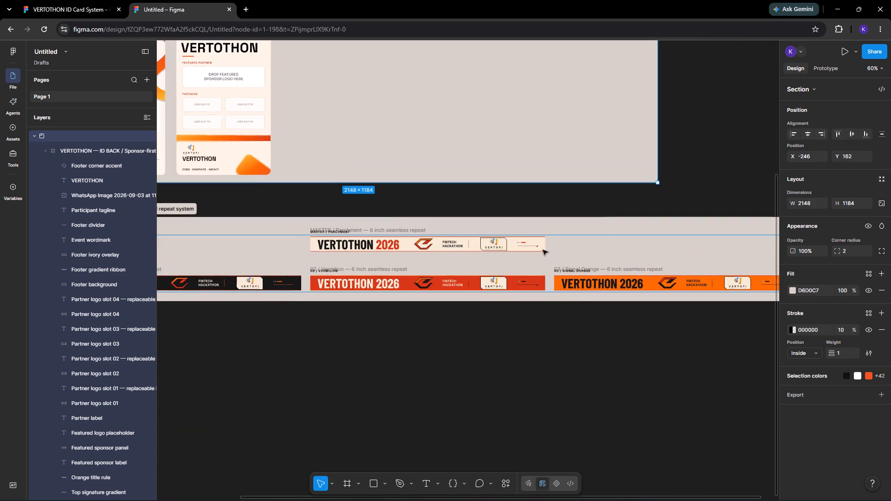
pyautogui.hscroll(2, 543, 250)
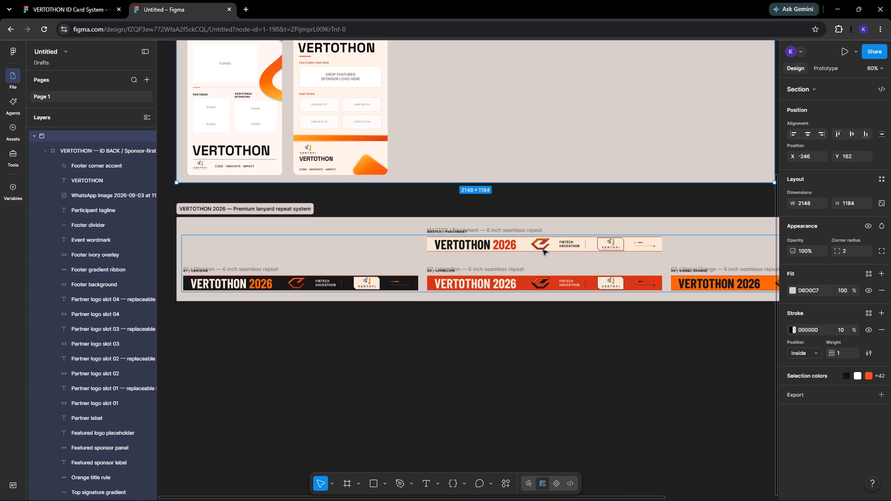
pyautogui.hscroll(-1, 543, 250)
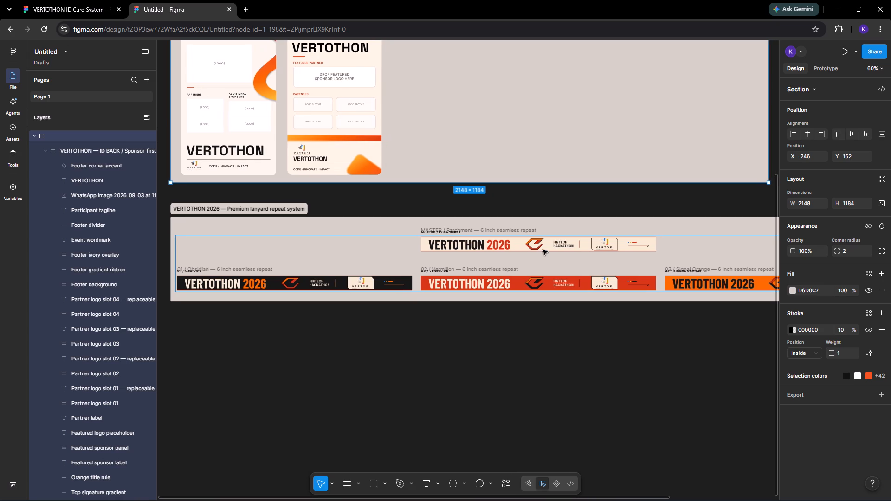
pyautogui.hscroll(-1, 543, 250)
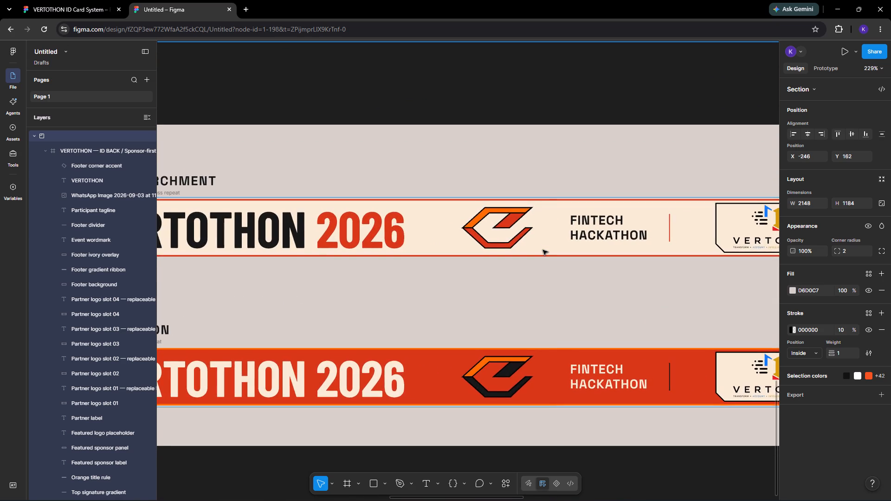
# Switch to the Figma desktop app and move the four-card ID section closer to the lanyard section, at about X 6776, Y 3810.
pyautogui.click(464, 153)
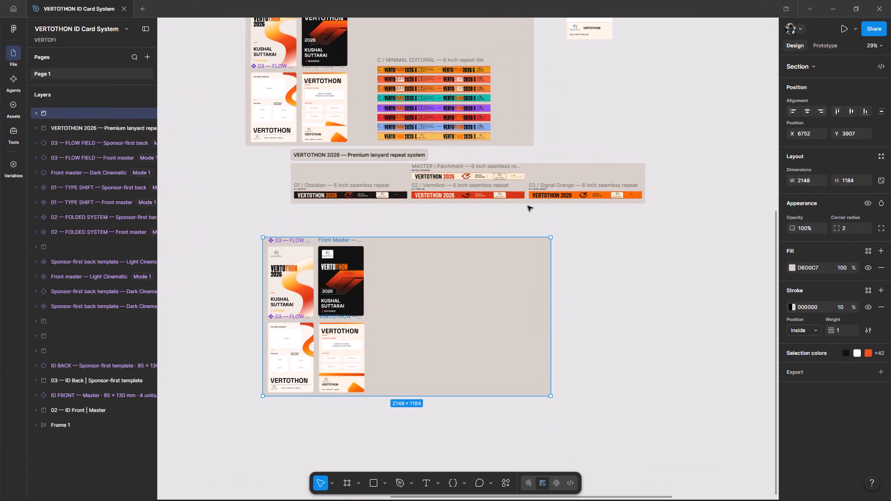
pyautogui.moveTo(481, 275); pyautogui.dragTo(484, 262)
pyautogui.scroll(1, 561, 173)
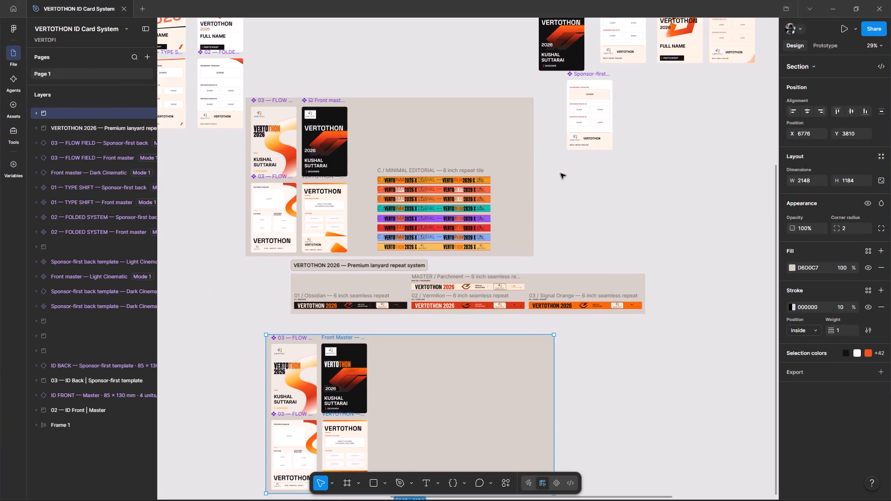
# Move the stray Sponsor-first back template card up beside the dark front master card, to about X 8432, Y 1366.
pyautogui.scroll(1, 561, 173)
pyautogui.moveTo(602, 119); pyautogui.dragTo(549, 71)
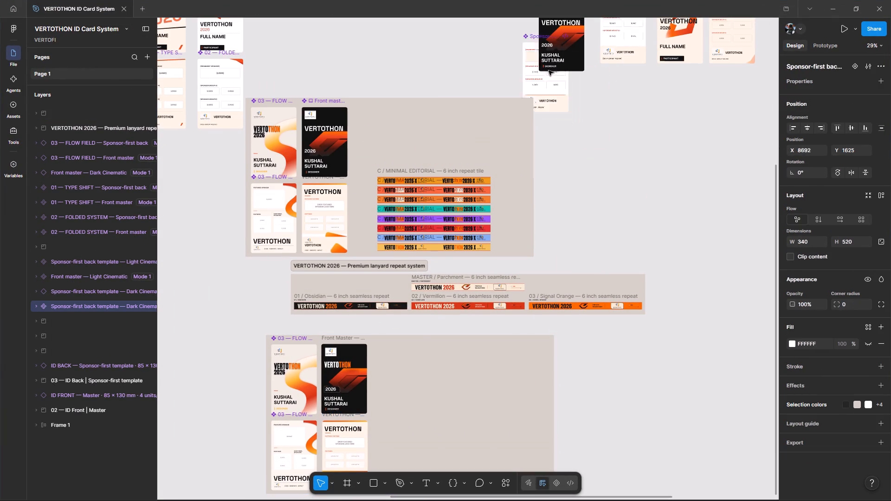
pyautogui.moveTo(549, 71); pyautogui.dragTo(524, 46)
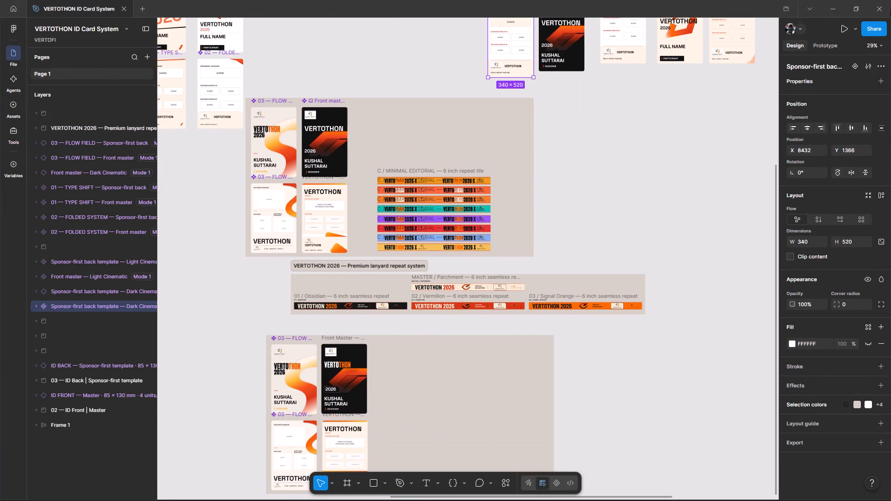
# Examine the Parchment, Obsidian, Vermilion and Signal Orange strips in the premium lanyard section alongside the Minimal Editorial strips.
pyautogui.scroll(-1, 504, 228)
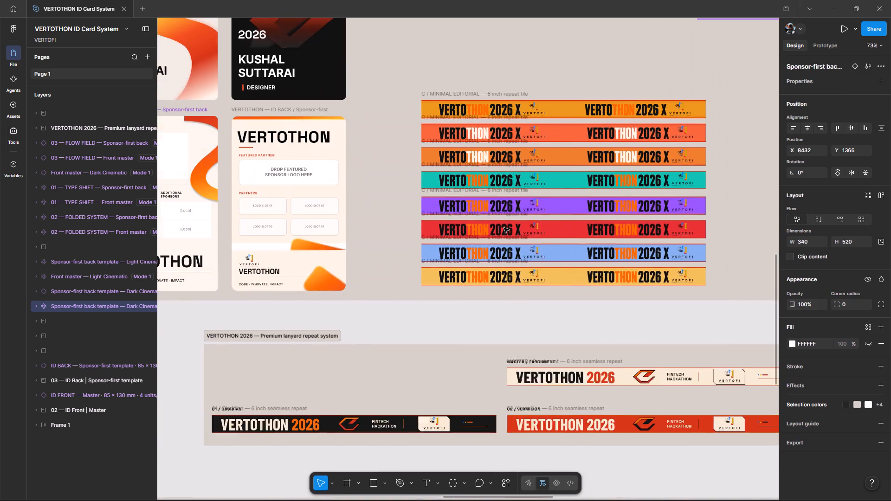
pyautogui.scroll(-2, 504, 228)
pyautogui.hscroll(-3, 504, 228)
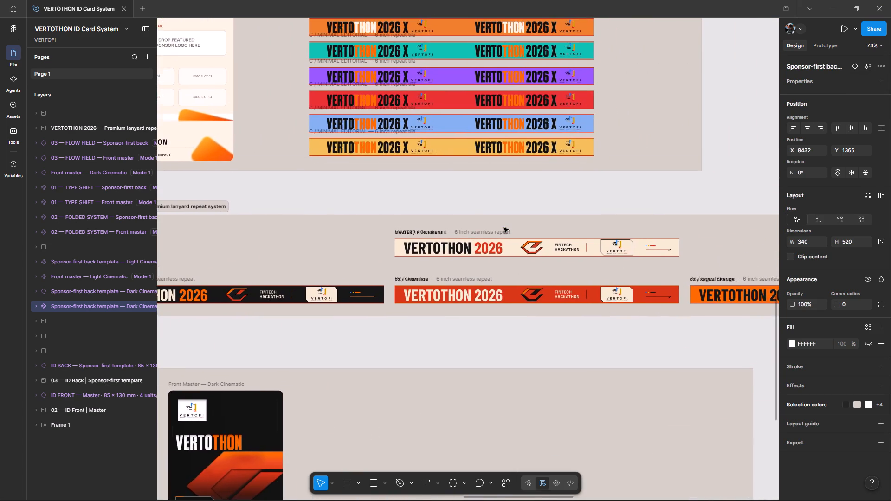
pyautogui.scroll(-1, 504, 228)
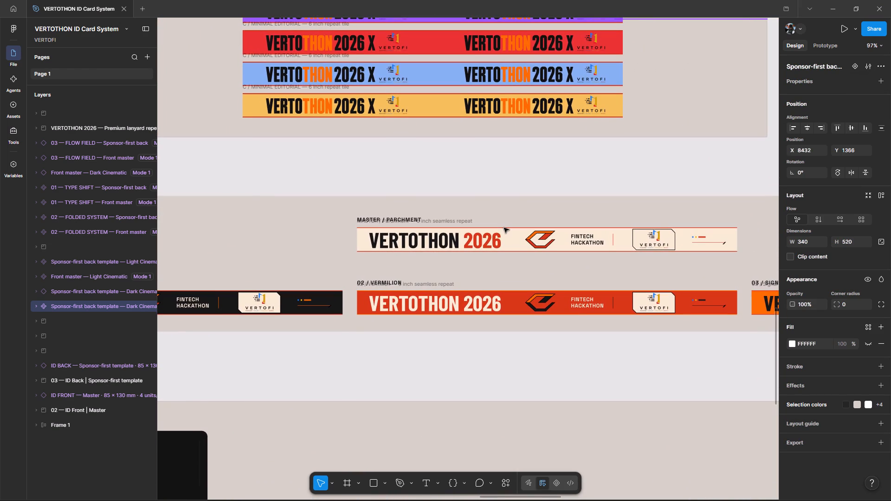
pyautogui.scroll(-1, 504, 228)
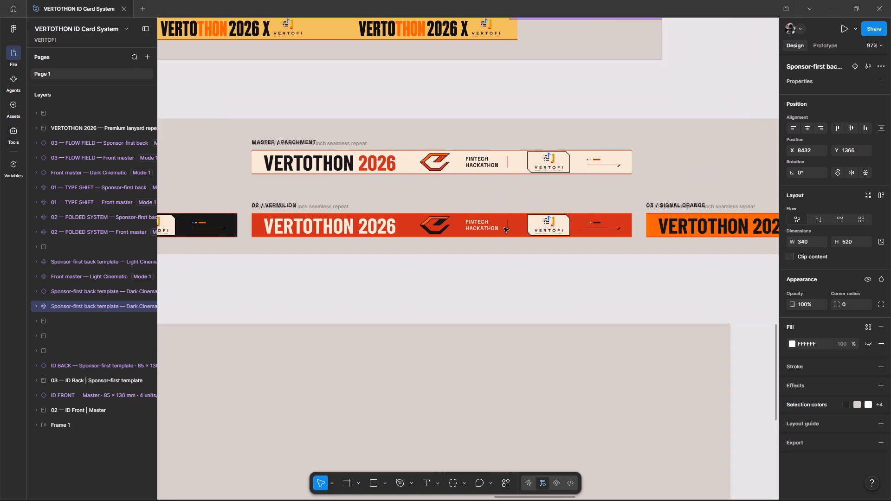
pyautogui.hscroll(-1, 504, 228)
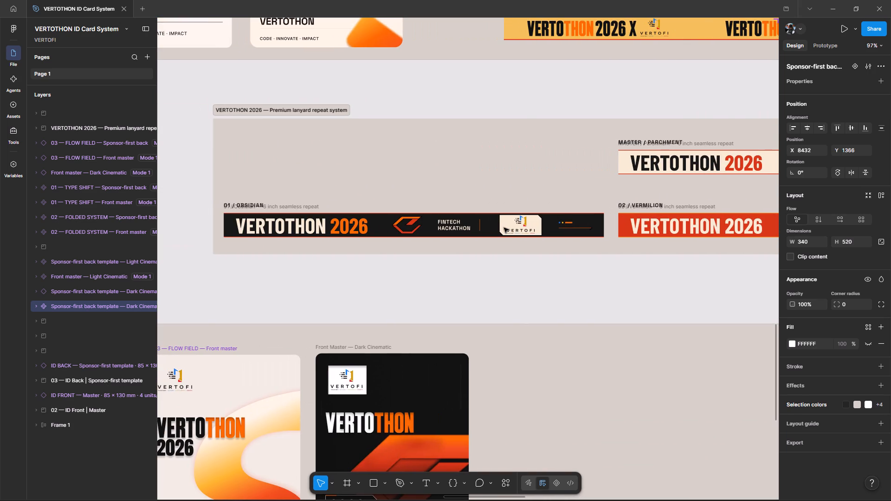
pyautogui.hscroll(-4, 504, 228)
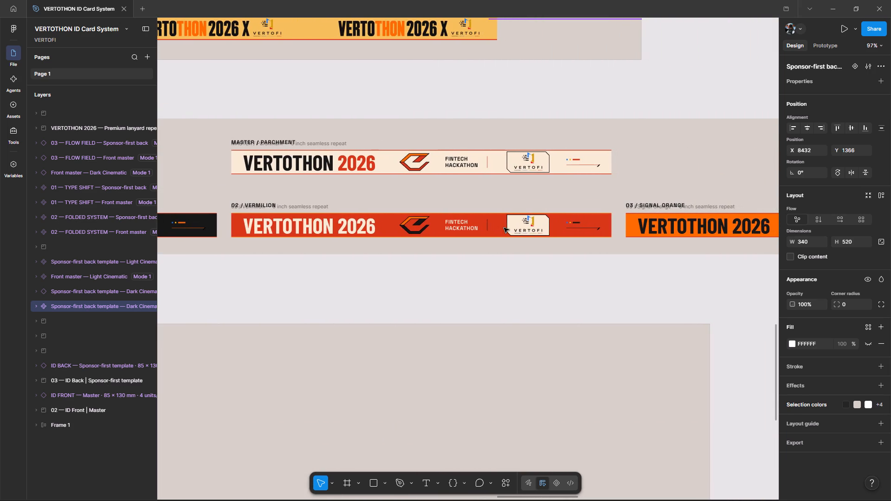
# Duplicate the VERTOTHON 2026 wordmark in place within the 02 / Vermilion strip's Event typography frame.
pyautogui.doubleClick(337, 229)
pyautogui.doubleClick(337, 229)
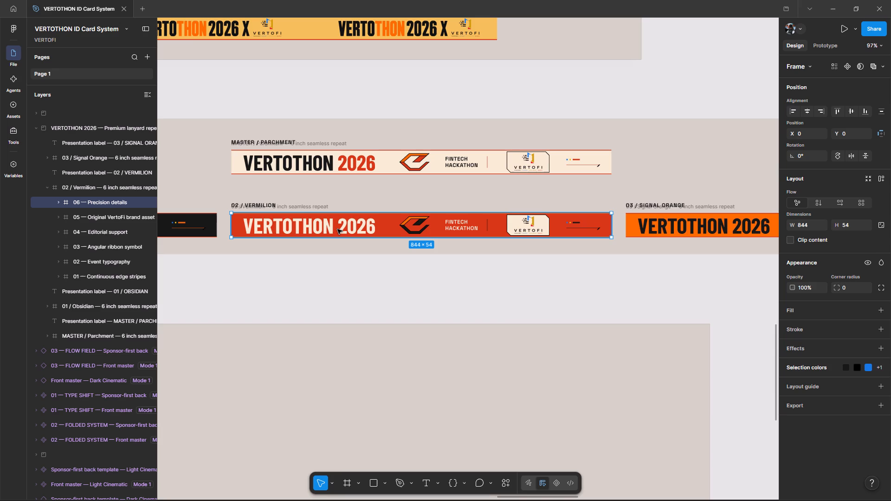
pyautogui.doubleClick(337, 229)
pyautogui.doubleClick(302, 226)
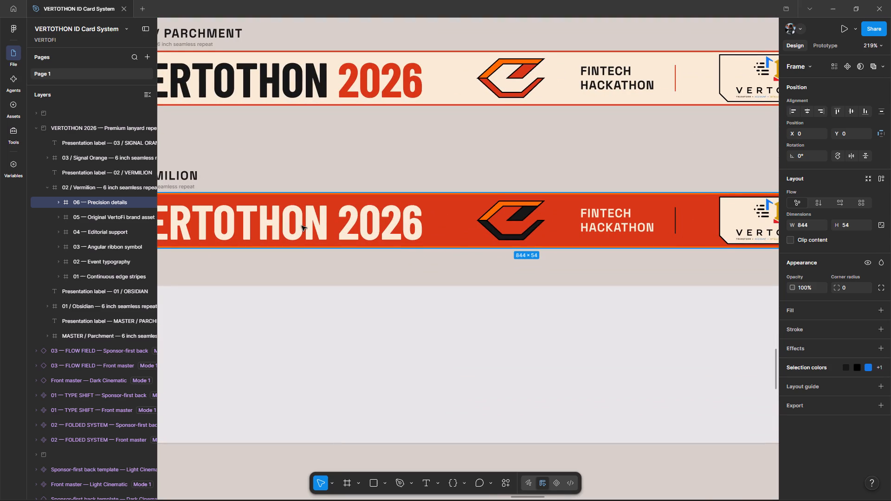
pyautogui.click(101, 267)
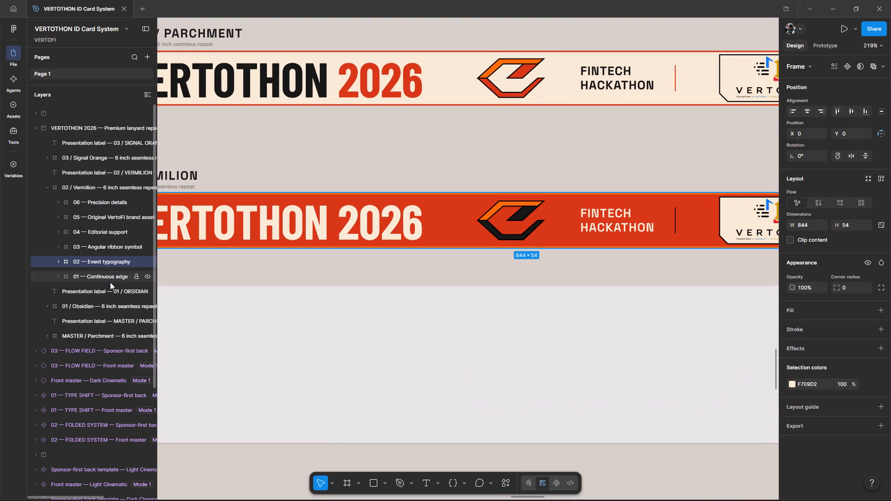
pyautogui.click(61, 263)
pyautogui.click(91, 276)
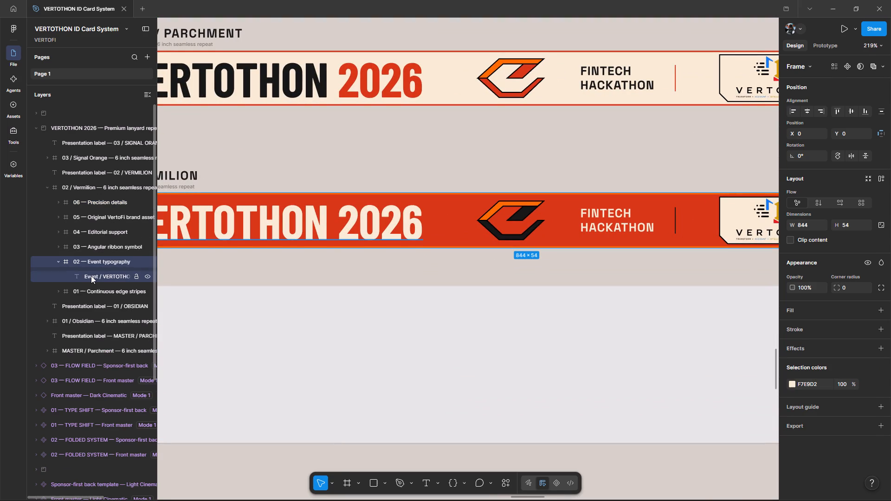
pyautogui.hscroll(2, 246, 265)
pyautogui.hotkey('ctrl', 'c')
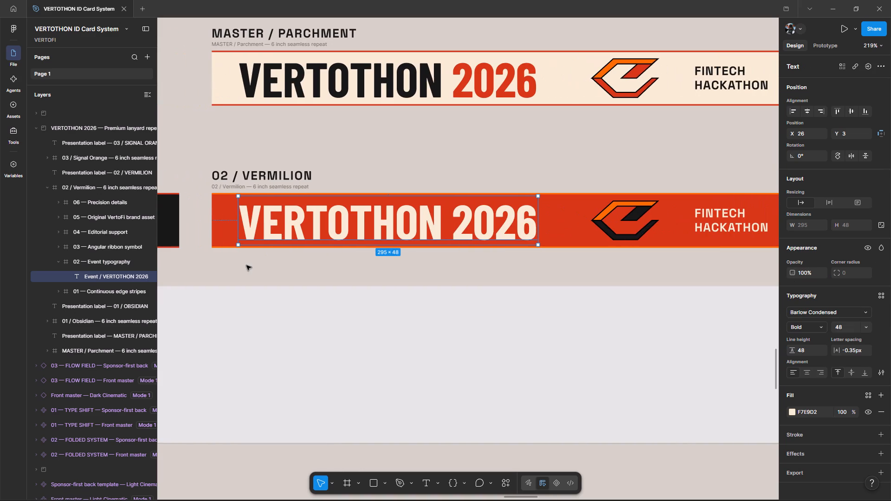
pyautogui.hotkey('ctrl', 'v')
# Copy the cream VERTOTHON 2026 wordmark onto the topmost C / MINIMAL EDITORIAL strip, over its first wordmark at X 20, Y 2.
pyautogui.scroll(2, 246, 265)
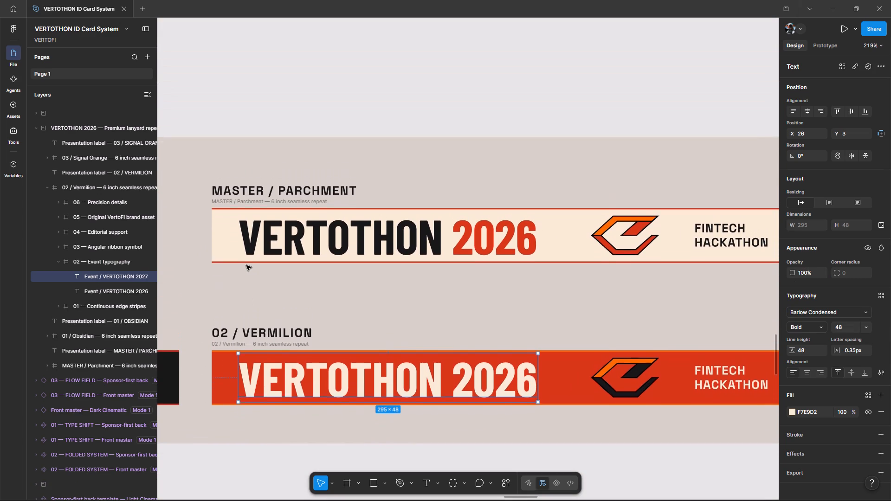
pyautogui.scroll(1, 246, 265)
pyautogui.hotkey('ctrl', 'c')
pyautogui.scroll(6, 246, 265)
pyautogui.hscroll(2, 246, 265)
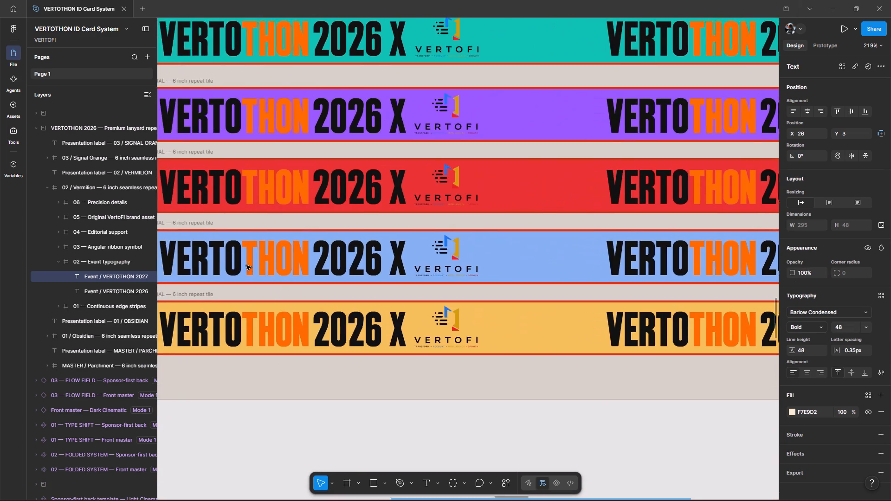
pyautogui.hscroll(1, 246, 265)
pyautogui.scroll(2, 246, 265)
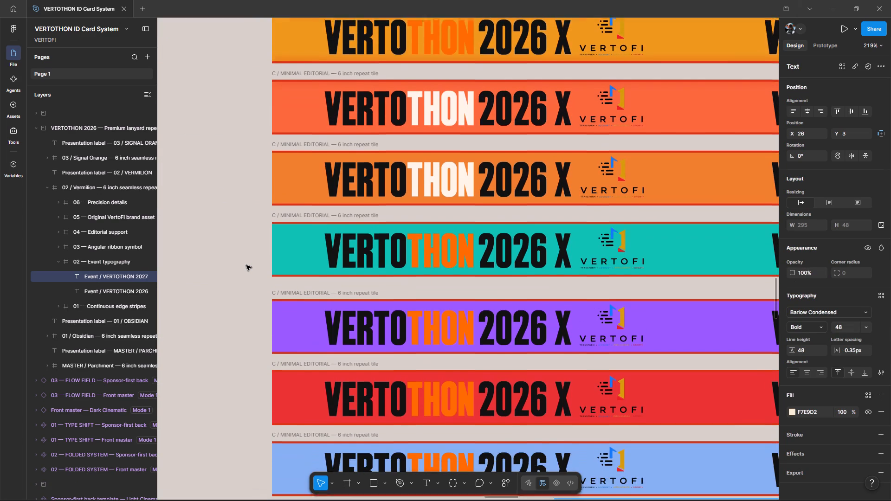
pyautogui.scroll(2, 246, 265)
pyautogui.hotkey('ctrl', 'v')
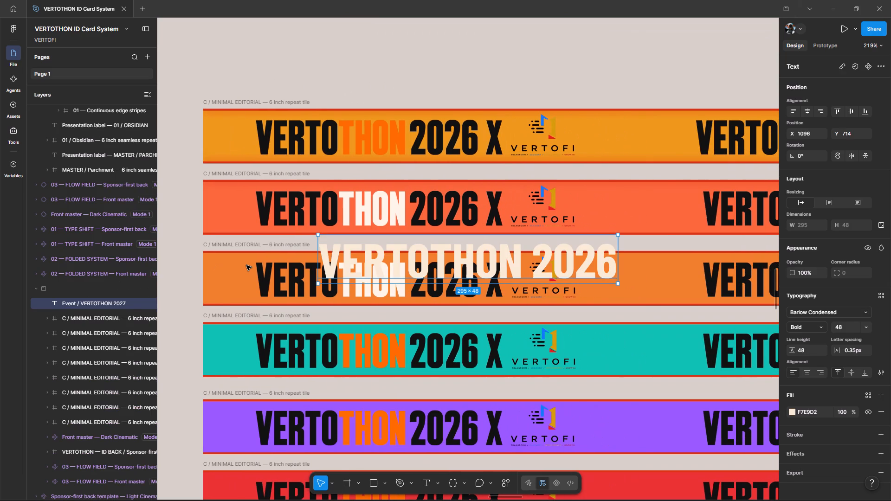
pyautogui.moveTo(436, 265); pyautogui.dragTo(355, 150)
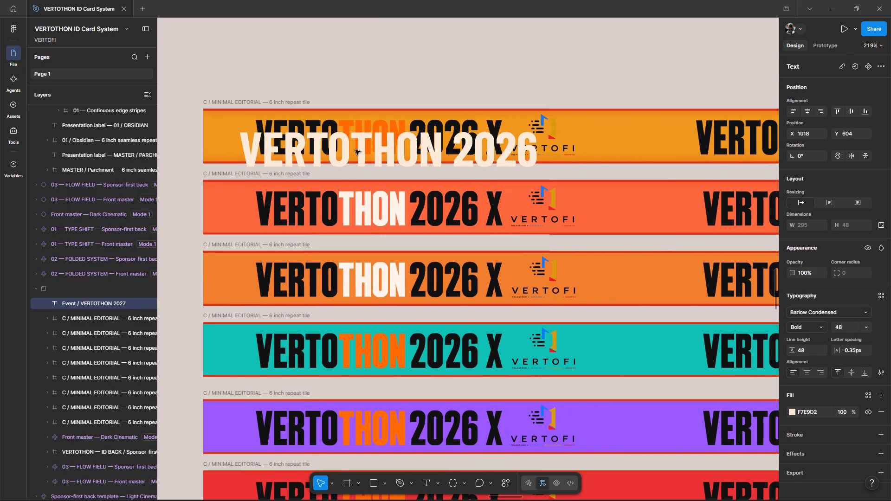
pyautogui.moveTo(355, 150); pyautogui.dragTo(369, 165)
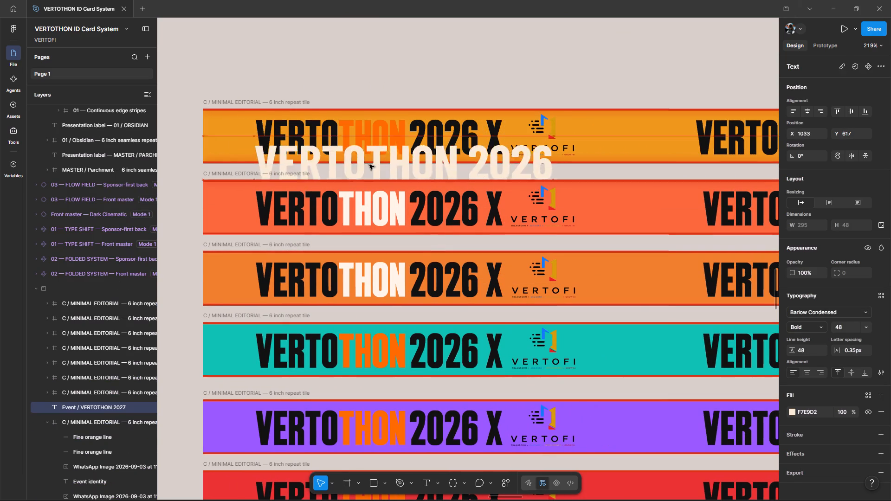
pyautogui.moveTo(369, 165); pyautogui.dragTo(342, 143)
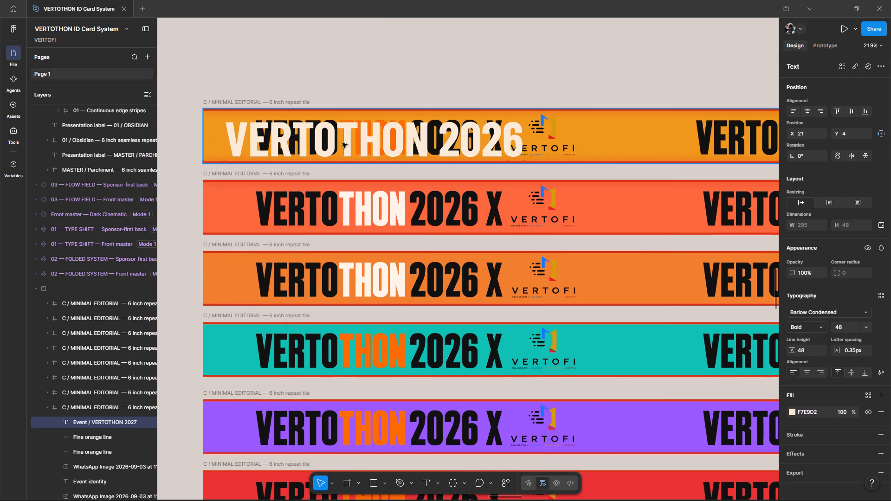
pyautogui.moveTo(342, 143); pyautogui.dragTo(342, 141)
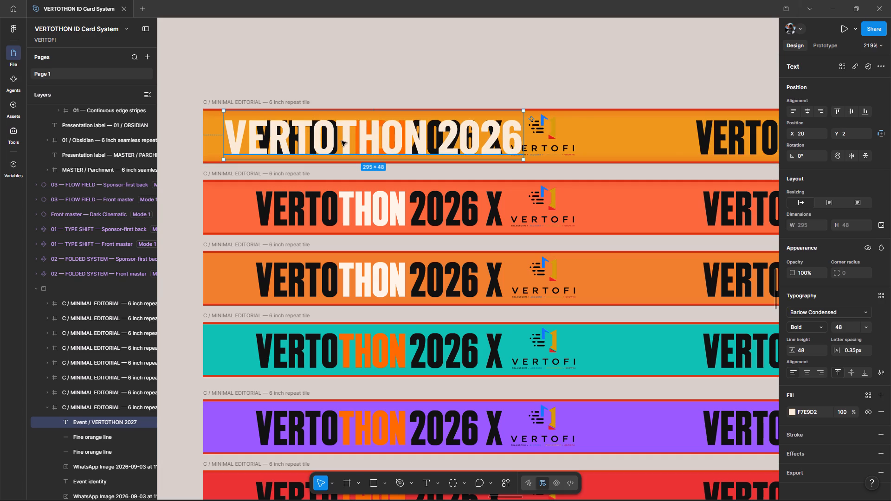
# Shift the cream wordmark off the topmost strip and delete the strip's first original "VERTOTHON 2026 X" text.
pyautogui.click(545, 139)
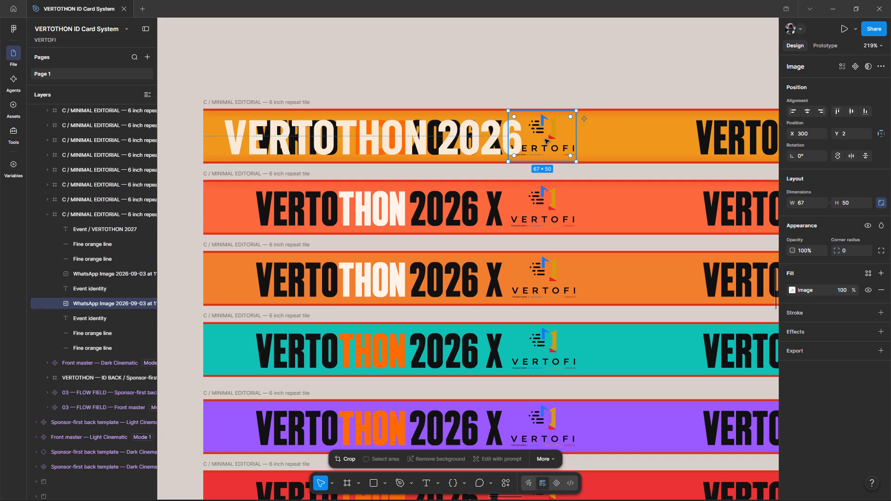
pyautogui.click(442, 119)
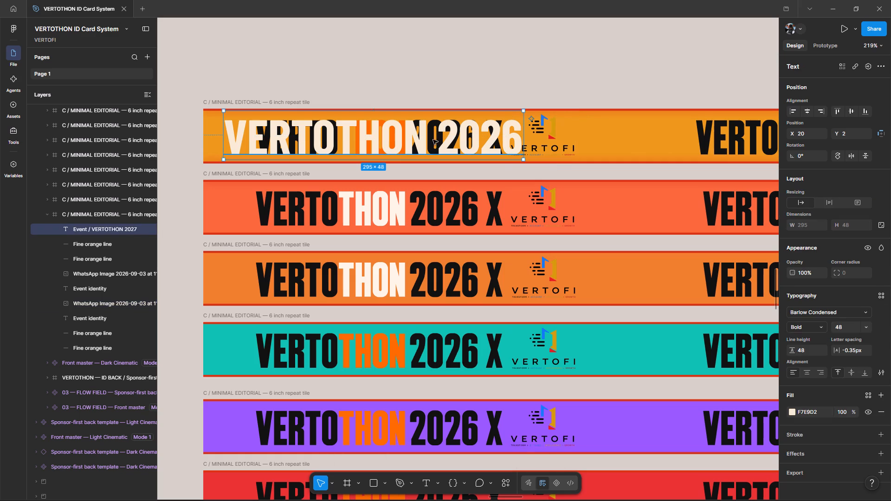
pyautogui.click(432, 141)
pyautogui.moveTo(432, 141); pyautogui.dragTo(437, 182)
pyautogui.click(438, 152)
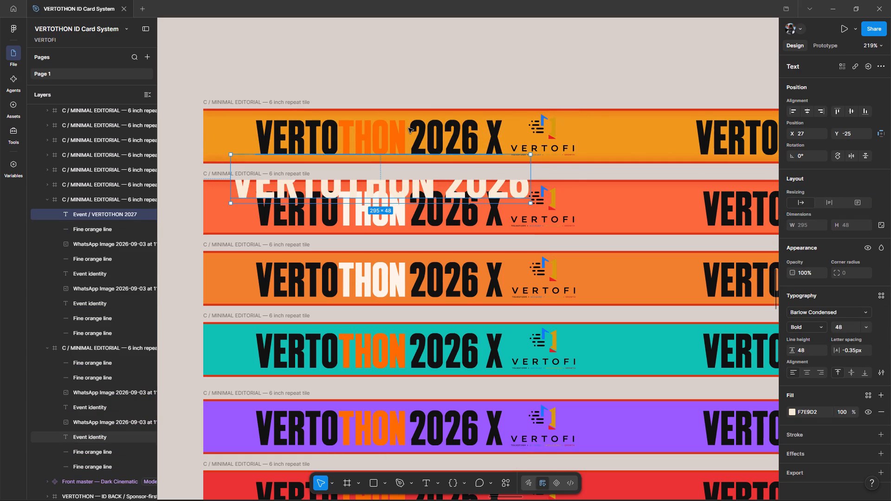
pyautogui.click(408, 128)
pyautogui.doubleClick(408, 128)
pyautogui.press('Delete')
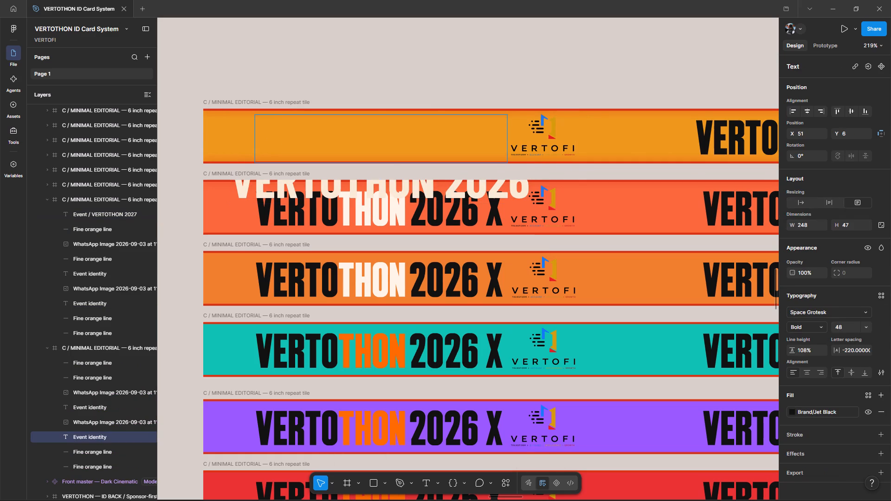
# Place the cream VERTOTHON 2026 wordmark back on the topmost strip, near its start at X 12, Y 3.
pyautogui.moveTo(388, 193); pyautogui.dragTo(391, 182)
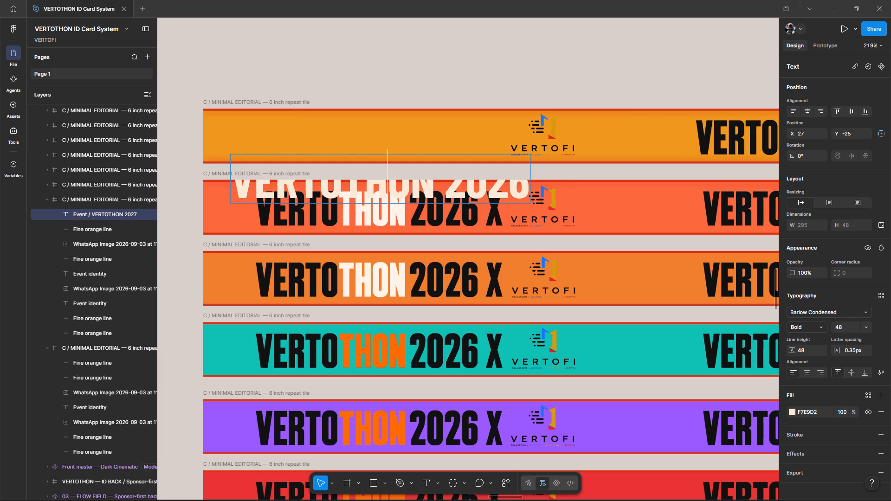
pyautogui.moveTo(408, 190); pyautogui.dragTo(406, 144)
pyautogui.click(406, 144)
pyautogui.moveTo(447, 191); pyautogui.dragTo(435, 148)
pyautogui.click(469, 144)
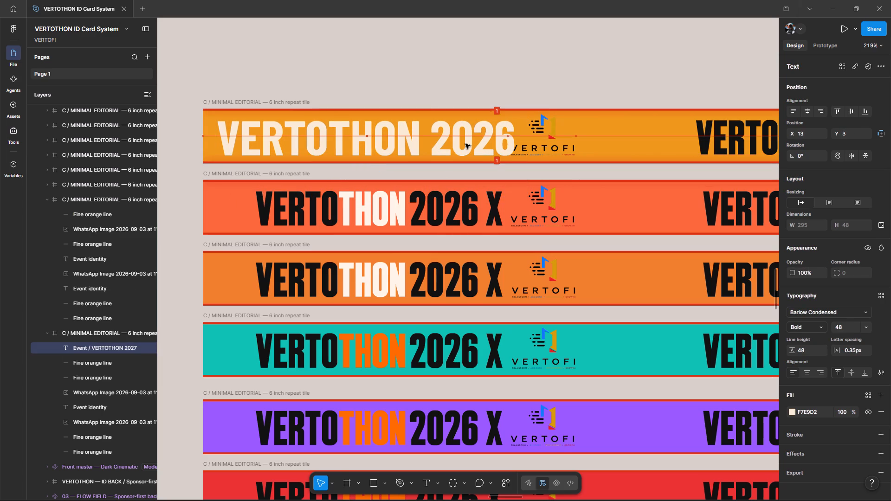
# Move the topmost strip's first VERTOFI logo clear of the cream wordmark's end, to about X 316.
pyautogui.click(526, 144)
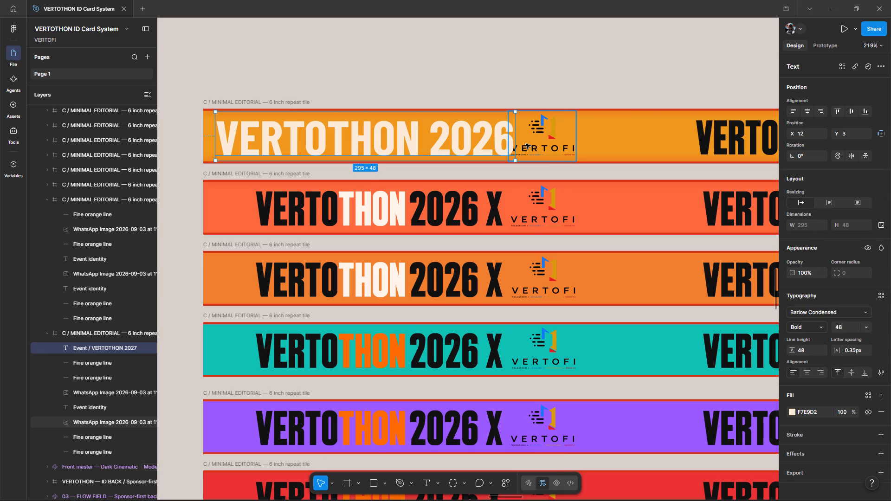
pyautogui.moveTo(526, 144); pyautogui.dragTo(547, 144)
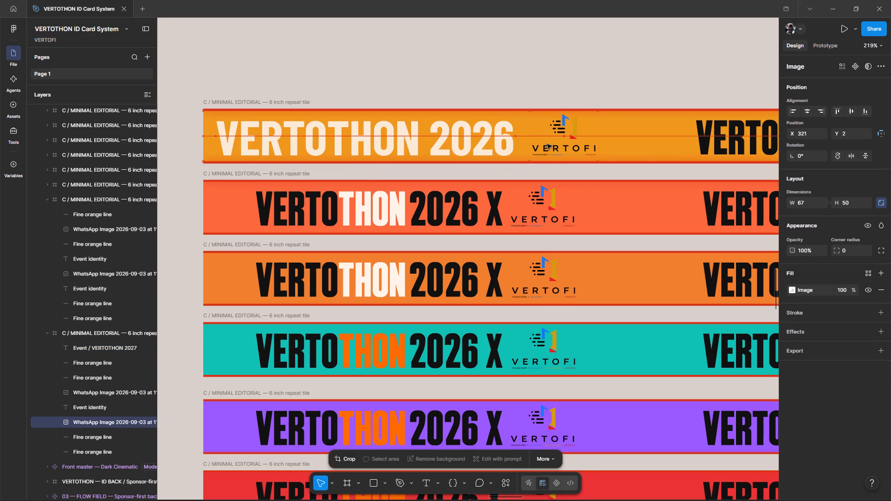
pyautogui.moveTo(547, 144); pyautogui.dragTo(547, 145)
pyautogui.moveTo(560, 128); pyautogui.dragTo(567, 128)
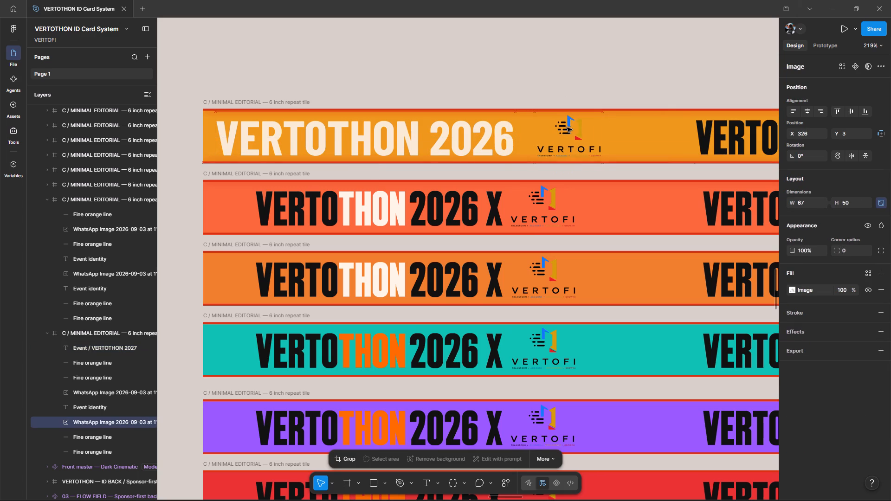
pyautogui.moveTo(567, 128); pyautogui.dragTo(557, 128)
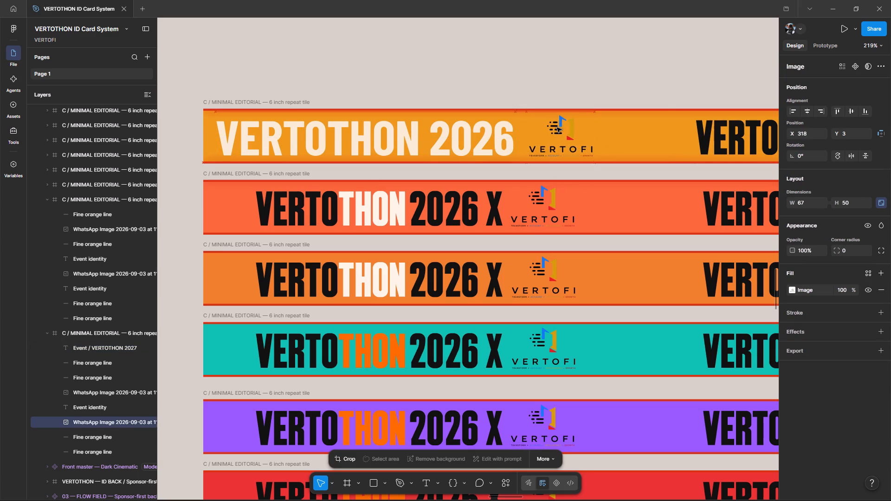
pyautogui.moveTo(557, 128); pyautogui.dragTo(554, 129)
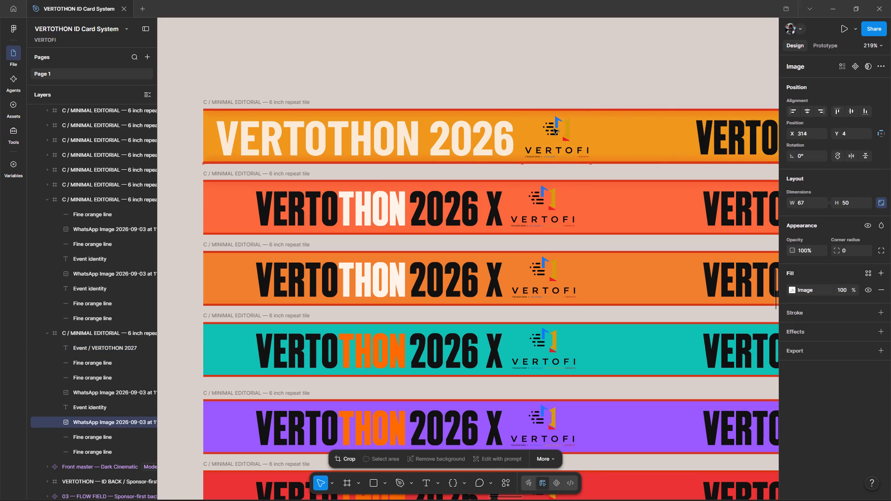
pyautogui.moveTo(554, 129); pyautogui.dragTo(555, 128)
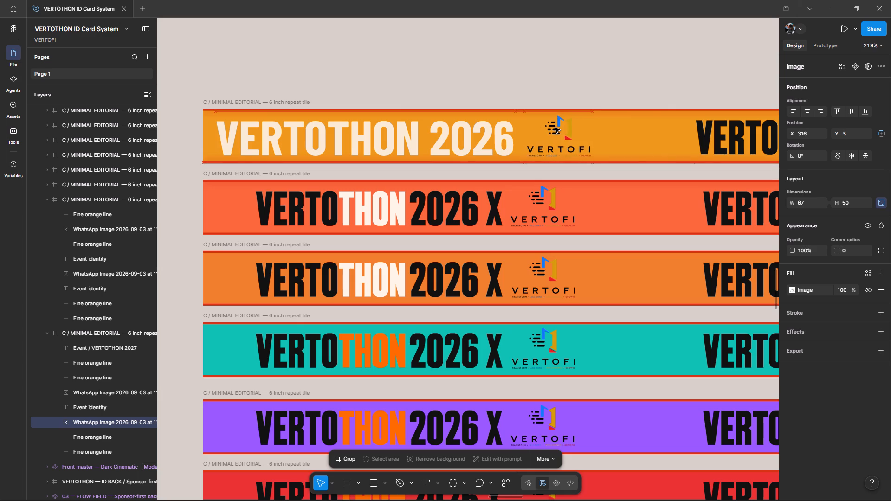
pyautogui.moveTo(555, 128); pyautogui.dragTo(555, 128)
pyautogui.click(517, 75)
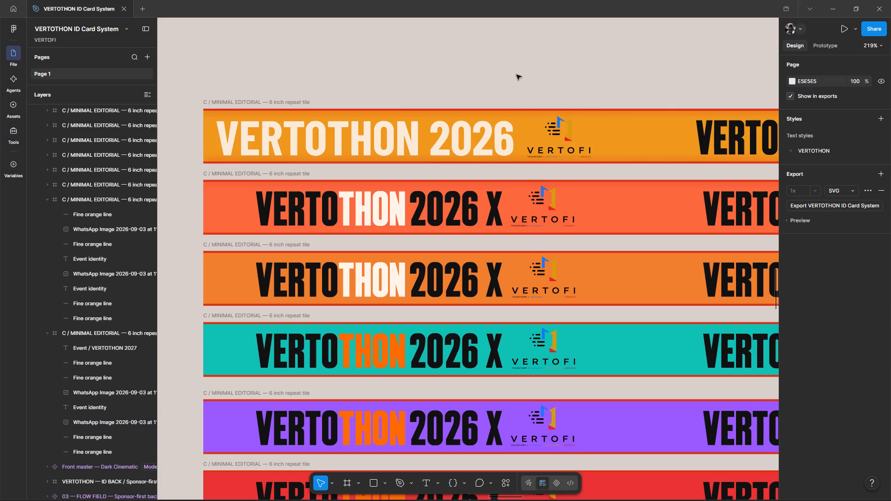
# Duplicate the cream VERTOTHON 2026 wordmark and its adjacent VERTOFI logo together in place on the topmost strip.
pyautogui.hscroll(-2, 517, 75)
pyautogui.click(514, 132)
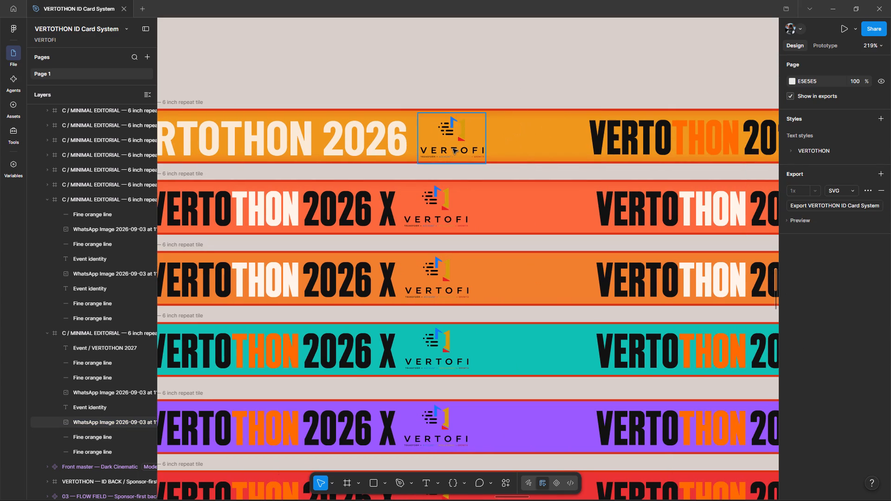
pyautogui.keyDown('shift'); pyautogui.click(450, 148); pyautogui.keyUp('shift')
pyautogui.keyDown('shift'); pyautogui.click(396, 144); pyautogui.keyUp('shift')
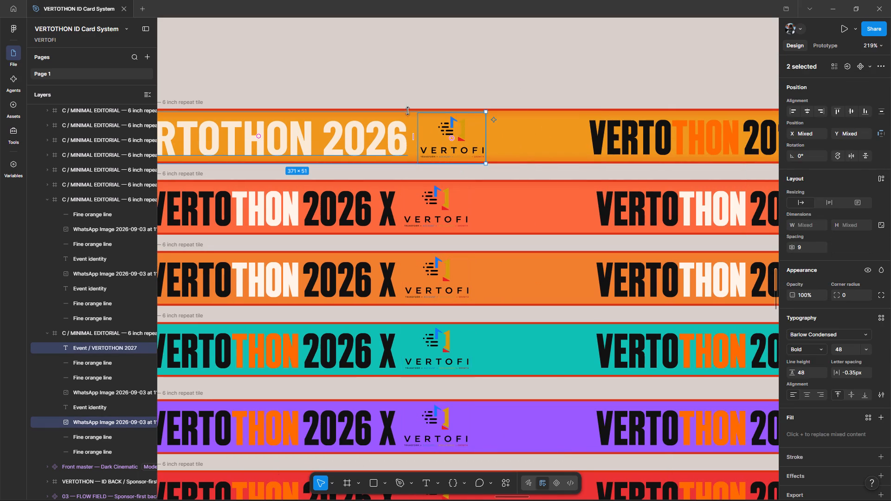
pyautogui.click(402, 99)
pyautogui.keyDown('shift'); pyautogui.click(377, 132); pyautogui.keyUp('shift')
pyautogui.keyDown('shift'); pyautogui.click(443, 139); pyautogui.keyUp('shift')
pyautogui.hotkey('ctrl', 'c')
pyautogui.hotkey('ctrl', 'v')
# Delete the topmost strip's second original "VERTOTHON 2026 X" text and the original VERTOFI logo beside it.
pyautogui.hscroll(-4, 454, 139)
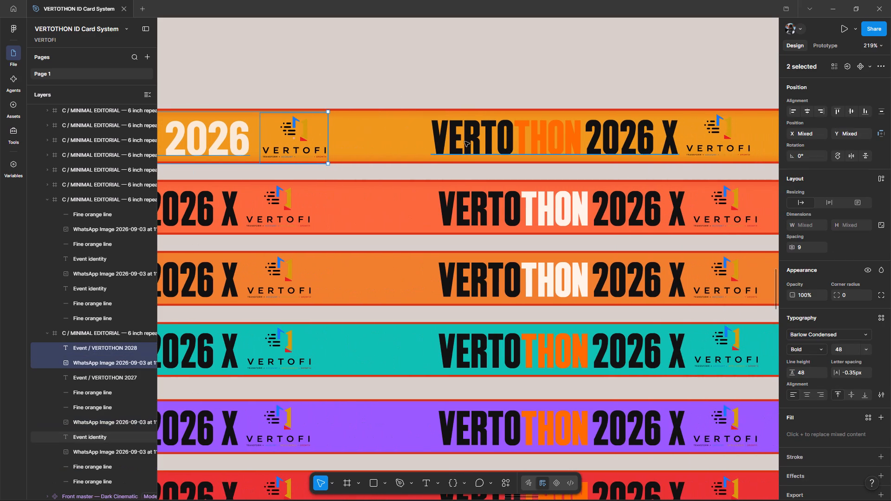
pyautogui.click(465, 141)
pyautogui.press('Delete')
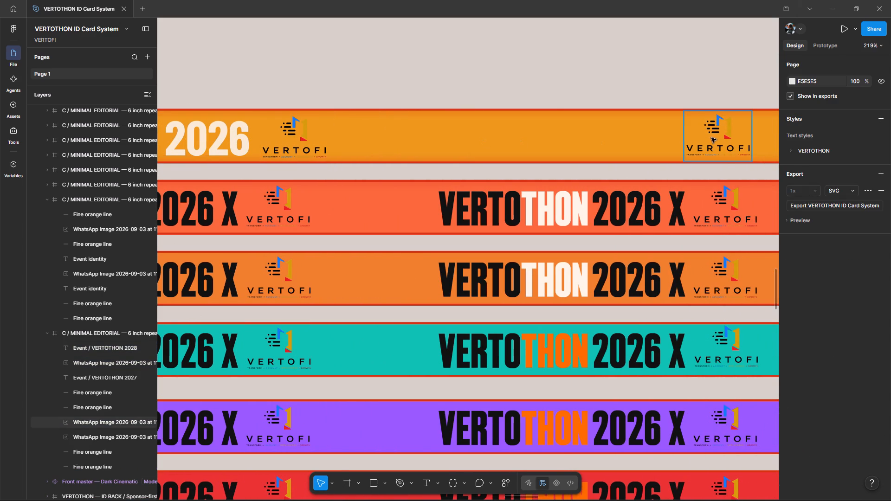
pyautogui.click(714, 130)
pyautogui.press('Delete')
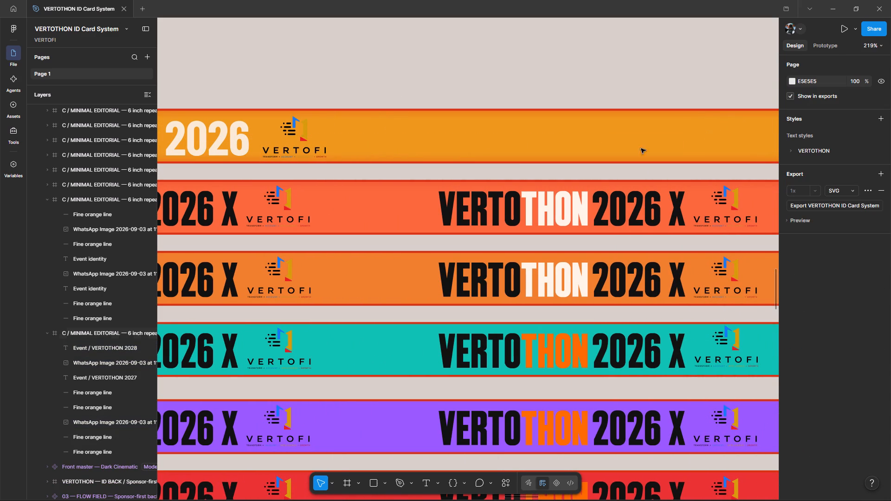
# Move the duplicated wordmark and logo together into the topmost strip's empty second half, level with the first pair and fully inside the strip's end.
pyautogui.moveTo(286, 141); pyautogui.dragTo(429, 139)
pyautogui.hotkey('ctrl', 'z')
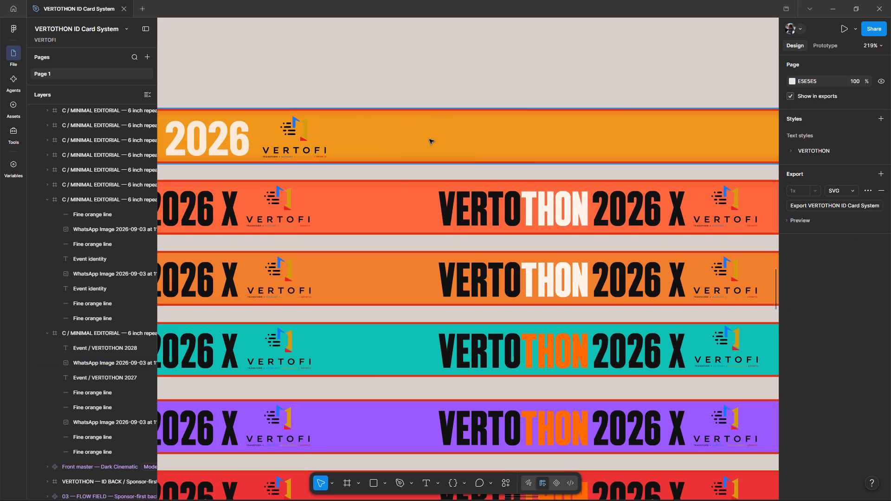
pyautogui.hscroll(3, 368, 147)
pyautogui.keyDown('shift'); pyautogui.click(368, 147); pyautogui.keyUp('shift')
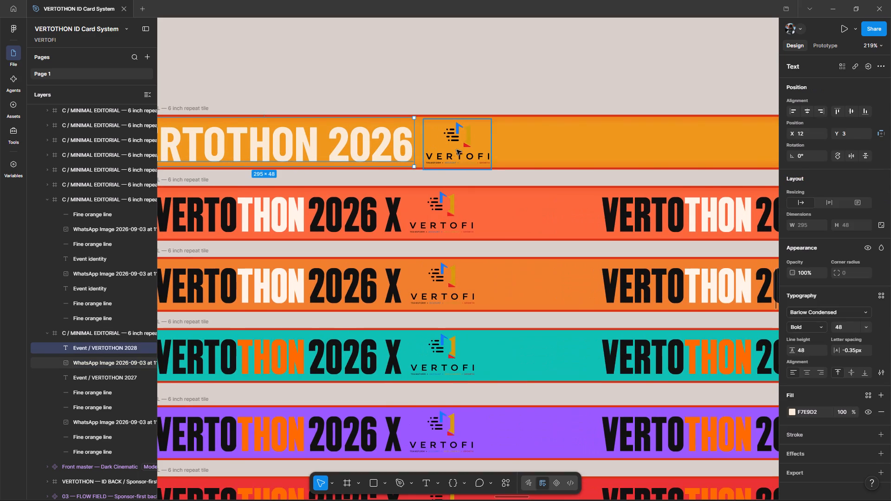
pyautogui.keyDown('shift'); pyautogui.click(458, 150); pyautogui.keyUp('shift')
pyautogui.moveTo(458, 150); pyautogui.dragTo(538, 149)
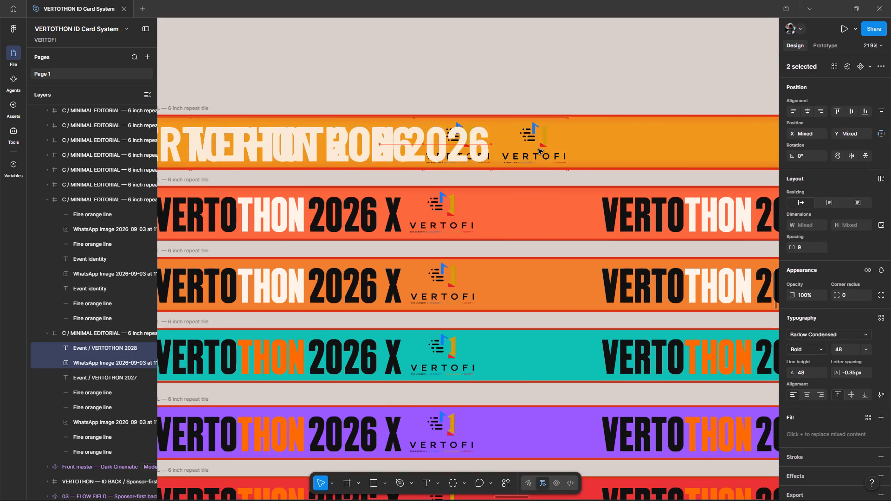
pyautogui.moveTo(538, 149); pyautogui.dragTo(840, 151)
pyautogui.hscroll(-3, 588, 186)
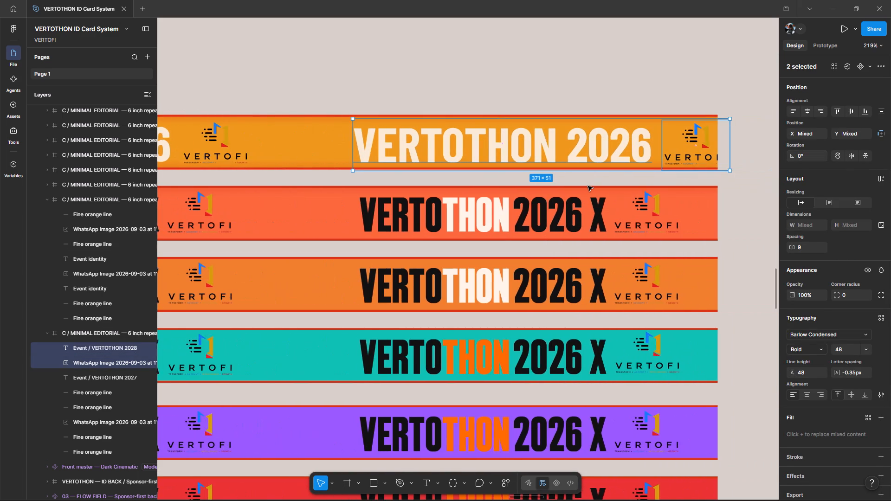
pyautogui.moveTo(602, 144); pyautogui.dragTo(546, 147)
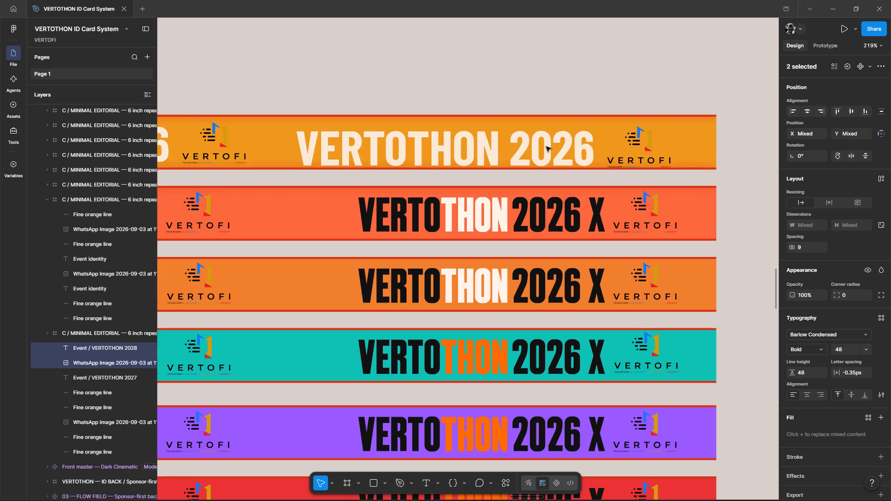
pyautogui.moveTo(546, 147); pyautogui.dragTo(545, 144)
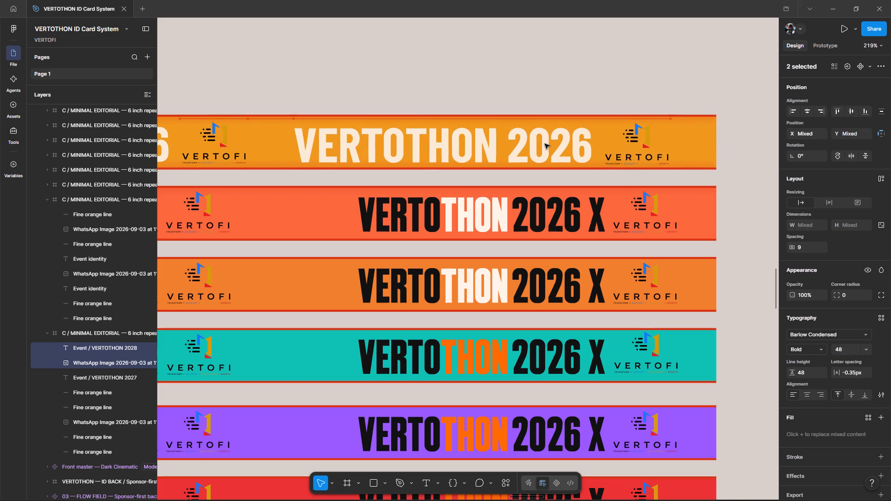
pyautogui.moveTo(545, 144); pyautogui.dragTo(526, 142)
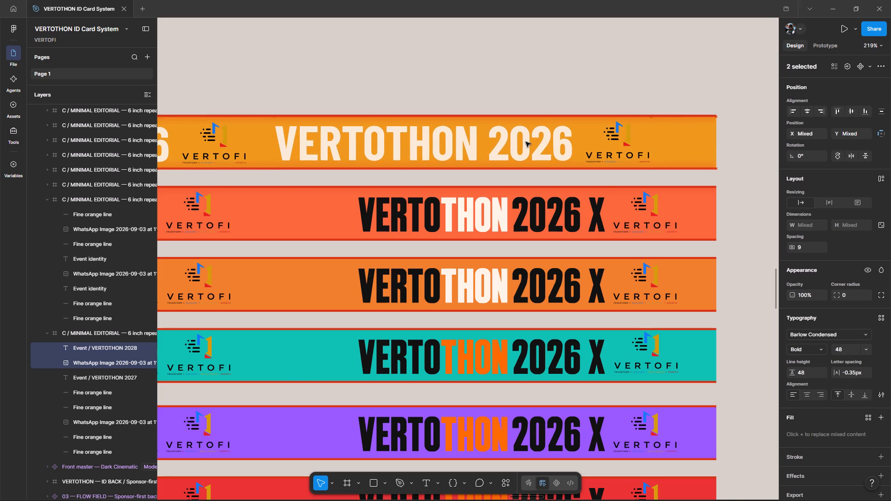
pyautogui.moveTo(526, 142); pyautogui.dragTo(527, 143)
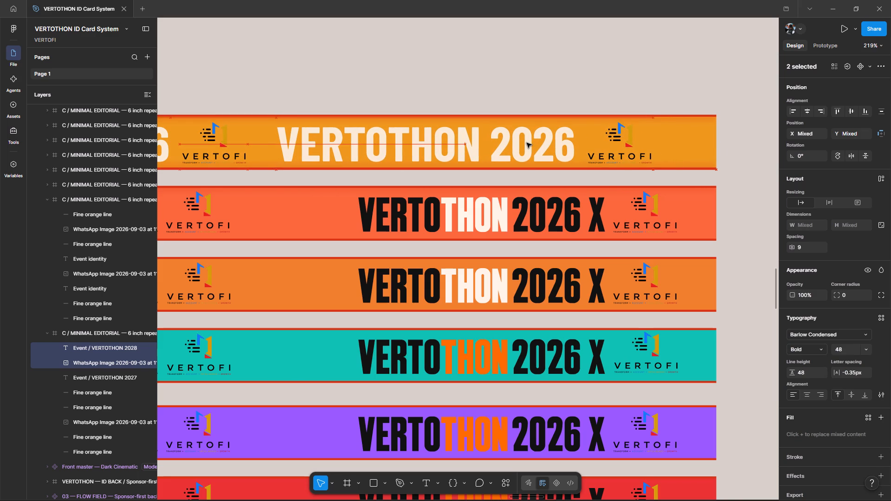
pyautogui.moveTo(527, 143); pyautogui.dragTo(529, 143)
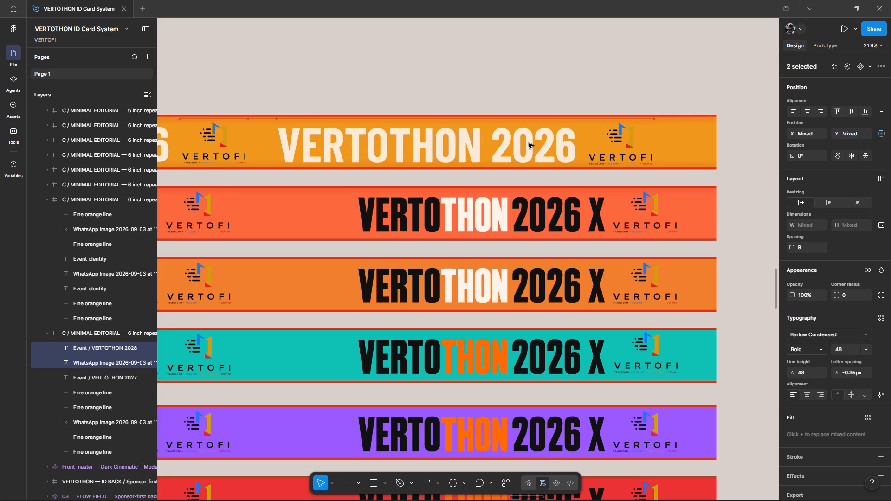
pyautogui.moveTo(529, 143); pyautogui.dragTo(529, 142)
pyautogui.click(576, 99)
# Select the first cream VERTOTHON 2026 wordmark on the topmost strip.
pyautogui.hscroll(4, 576, 99)
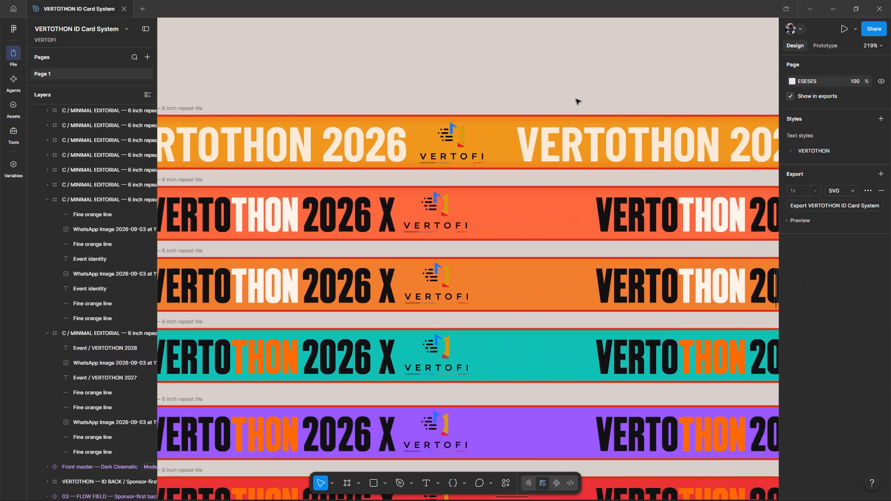
pyautogui.hscroll(-2, 576, 99)
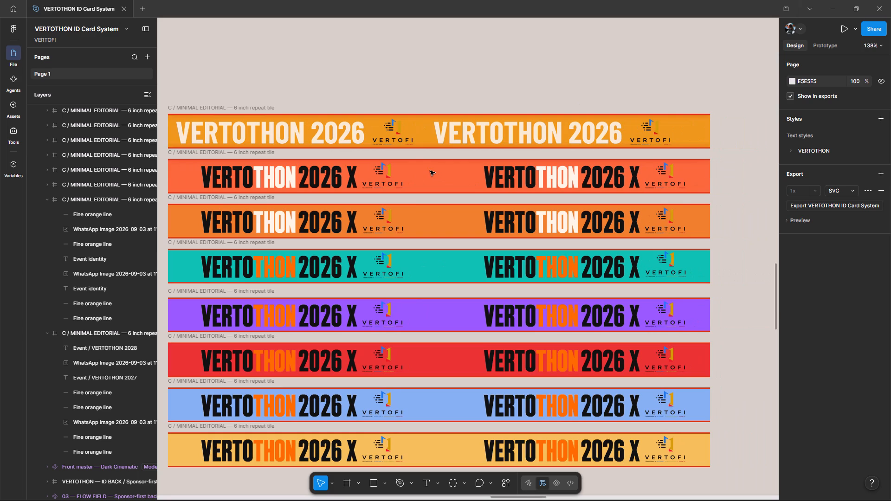
pyautogui.click(331, 138)
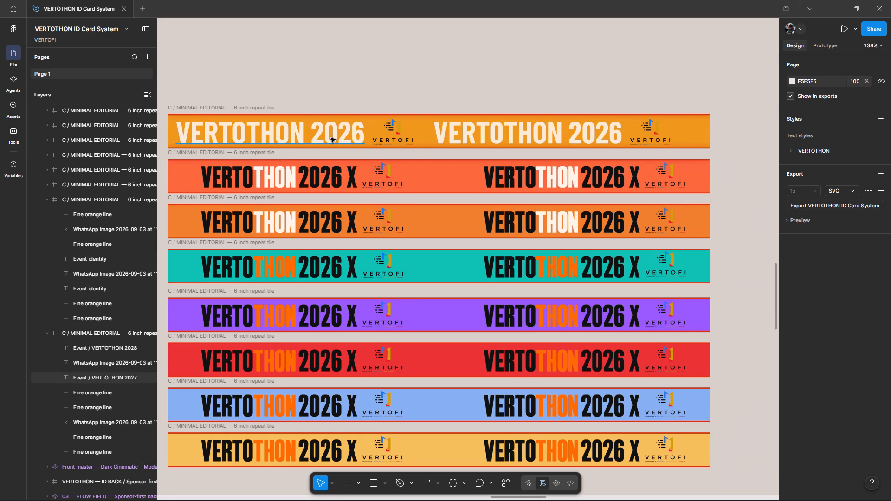
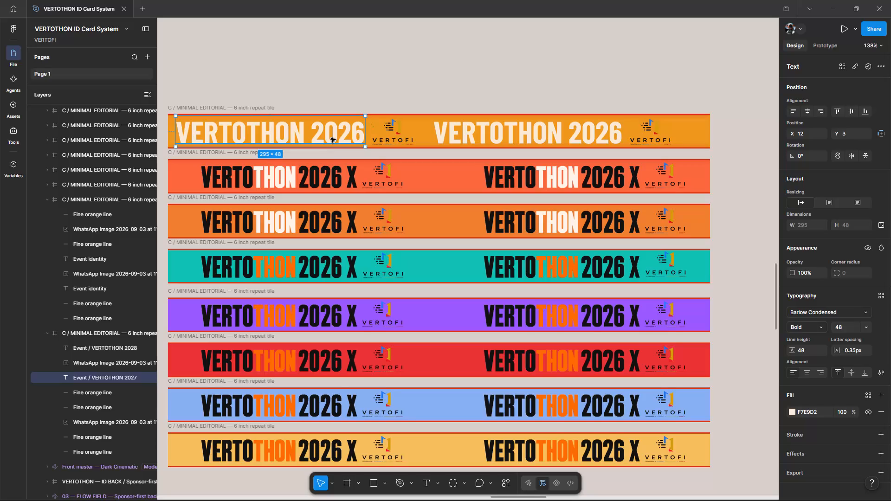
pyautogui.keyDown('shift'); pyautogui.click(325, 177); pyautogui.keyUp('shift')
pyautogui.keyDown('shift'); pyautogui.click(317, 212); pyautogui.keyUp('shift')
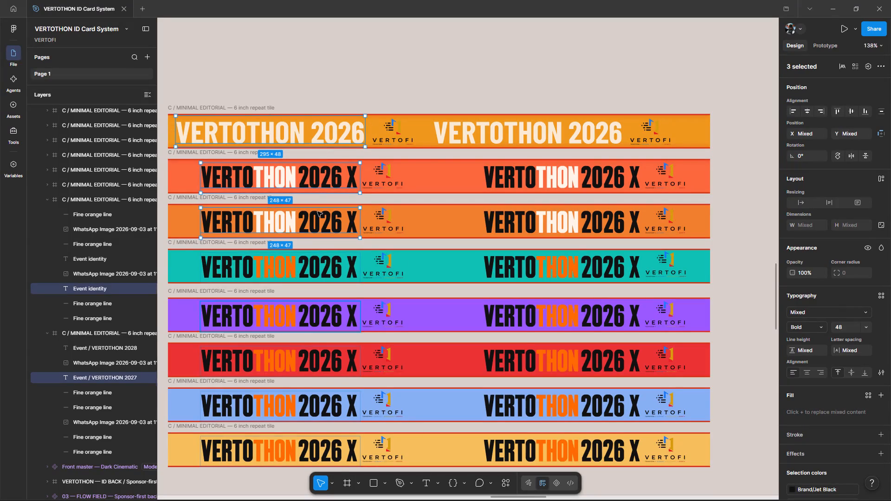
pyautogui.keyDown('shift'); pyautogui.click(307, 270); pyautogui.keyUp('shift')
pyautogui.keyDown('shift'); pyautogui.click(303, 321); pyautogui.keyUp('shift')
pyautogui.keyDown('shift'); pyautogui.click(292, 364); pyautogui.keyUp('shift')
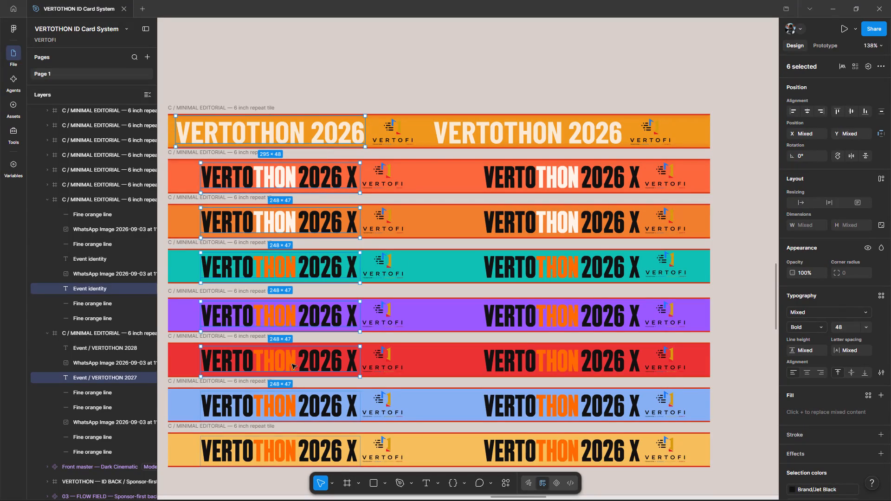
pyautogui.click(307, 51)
# Delete the first "VERTOTHON 2026 X" text on all seven strips below the topmost one, along with the coral strip's first VERTOFI logo.
pyautogui.keyDown('shift'); pyautogui.click(276, 183); pyautogui.keyUp('shift')
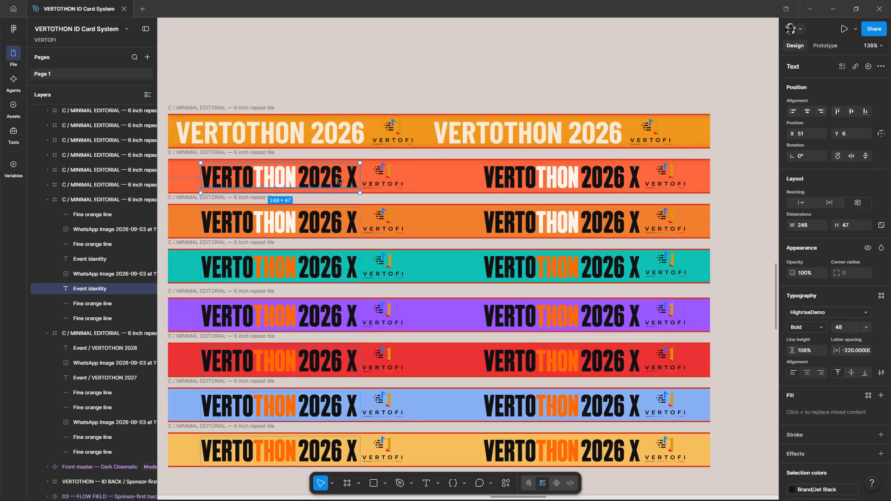
pyautogui.keyDown('shift'); pyautogui.click(370, 176); pyautogui.keyUp('shift')
pyautogui.keyDown('shift'); pyautogui.click(312, 227); pyautogui.keyUp('shift')
pyautogui.keyDown('shift'); pyautogui.click(377, 222); pyautogui.keyUp('shift')
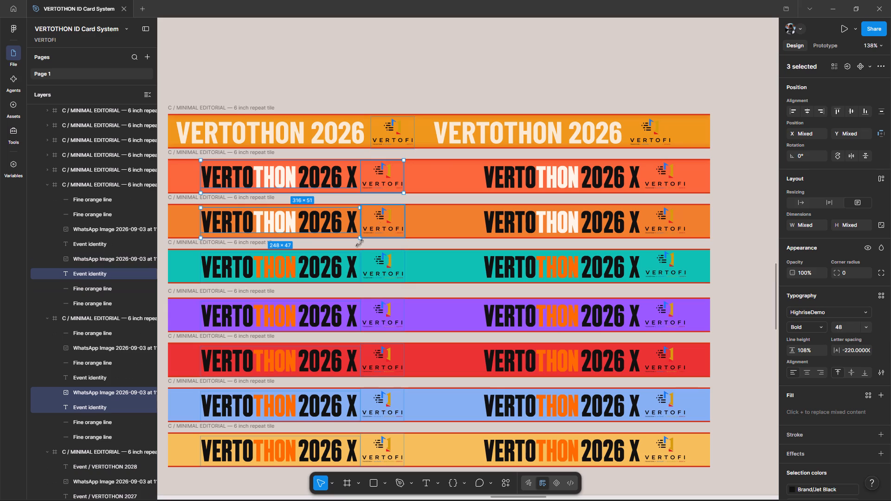
pyautogui.keyDown('shift'); pyautogui.click(330, 265); pyautogui.keyUp('shift')
pyautogui.keyDown('shift'); pyautogui.click(380, 269); pyautogui.keyUp('shift')
pyautogui.keyDown('shift'); pyautogui.click(326, 314); pyautogui.keyUp('shift')
pyautogui.keyDown('shift'); pyautogui.click(367, 311); pyautogui.keyUp('shift')
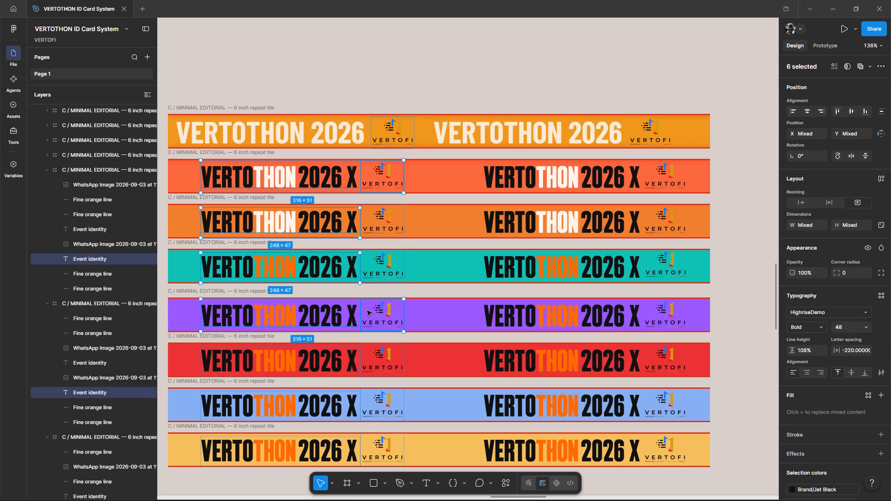
pyautogui.keyDown('shift'); pyautogui.click(312, 361); pyautogui.keyUp('shift')
pyautogui.keyDown('shift'); pyautogui.click(373, 362); pyautogui.keyUp('shift')
pyautogui.keyDown('shift'); pyautogui.click(323, 405); pyautogui.keyUp('shift')
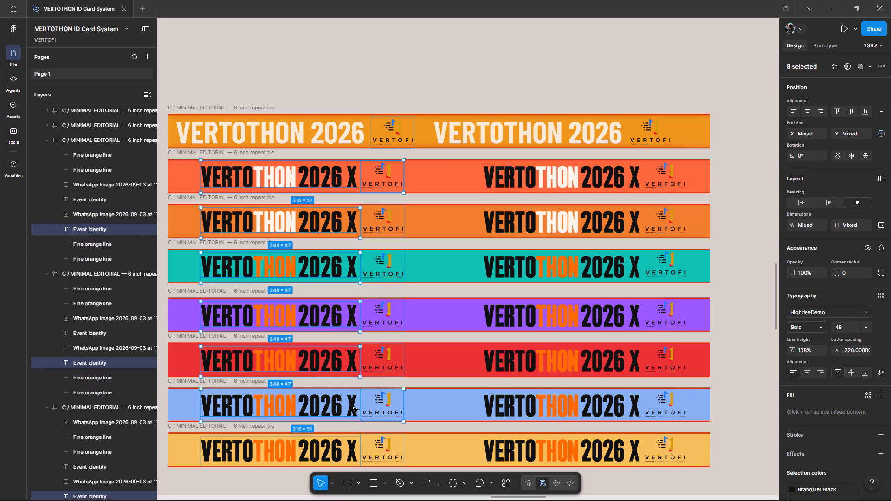
pyautogui.keyDown('shift'); pyautogui.click(369, 408); pyautogui.keyUp('shift')
pyautogui.keyDown('shift'); pyautogui.click(302, 447); pyautogui.keyUp('shift')
pyautogui.keyDown('shift'); pyautogui.click(374, 446); pyautogui.keyUp('shift')
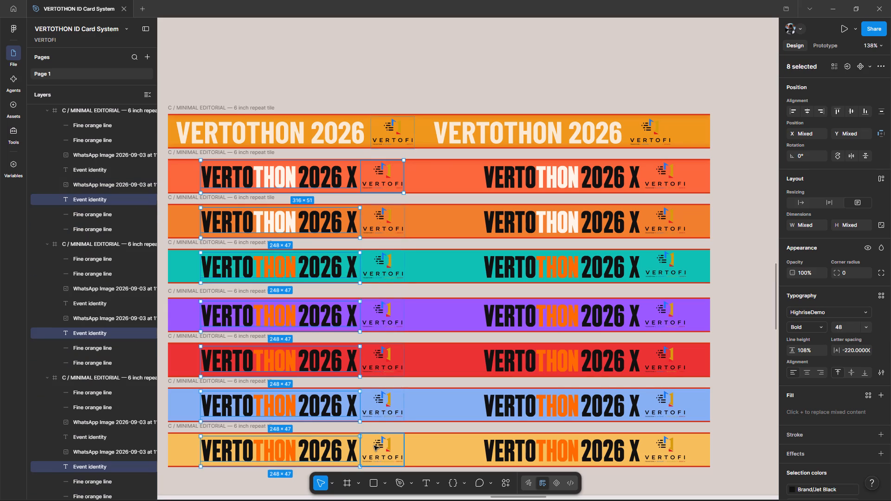
pyautogui.press('Delete')
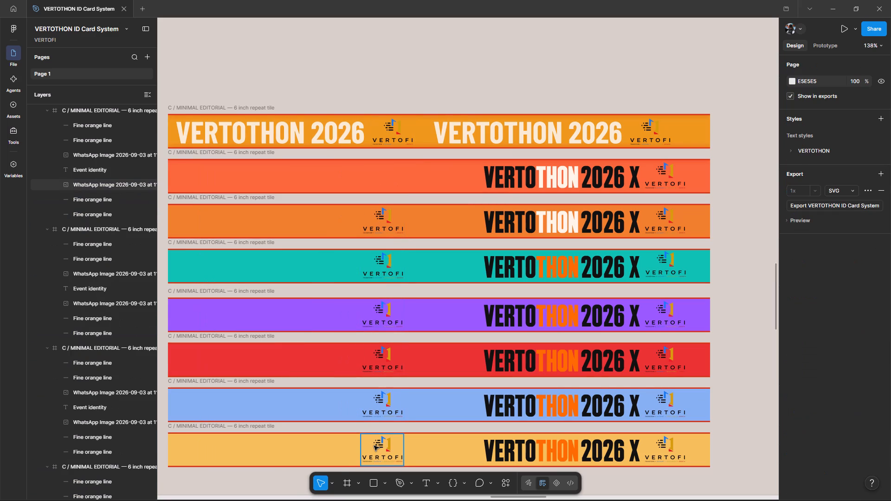
# Delete the first VERTOFI logo on each of the yellow, blue, red, purple, teal and darker orange strips.
pyautogui.click(374, 446)
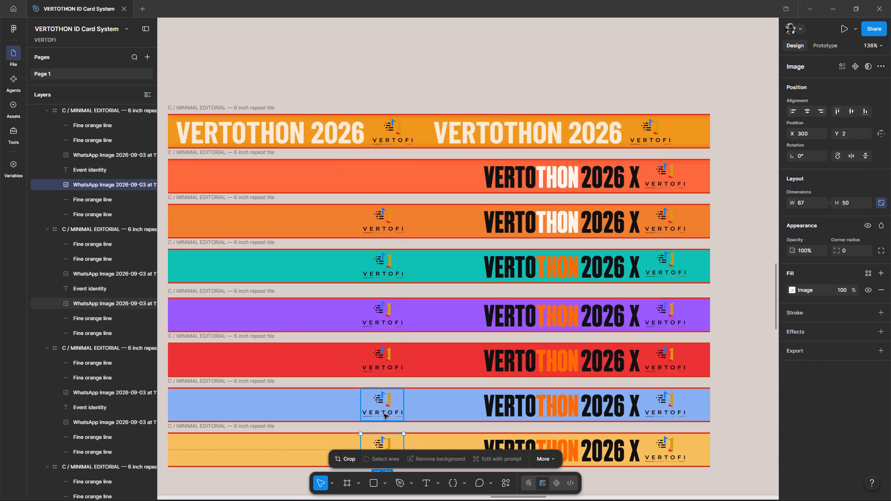
pyautogui.press('Delete')
pyautogui.click(394, 401)
pyautogui.press('Delete')
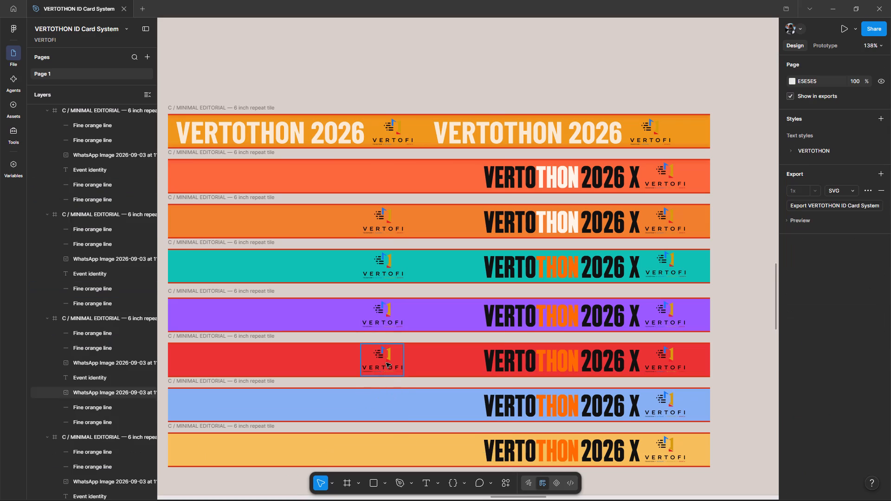
pyautogui.click(386, 363)
pyautogui.press('Delete')
pyautogui.click(386, 321)
pyautogui.press('Delete')
pyautogui.click(389, 273)
pyautogui.press('Delete')
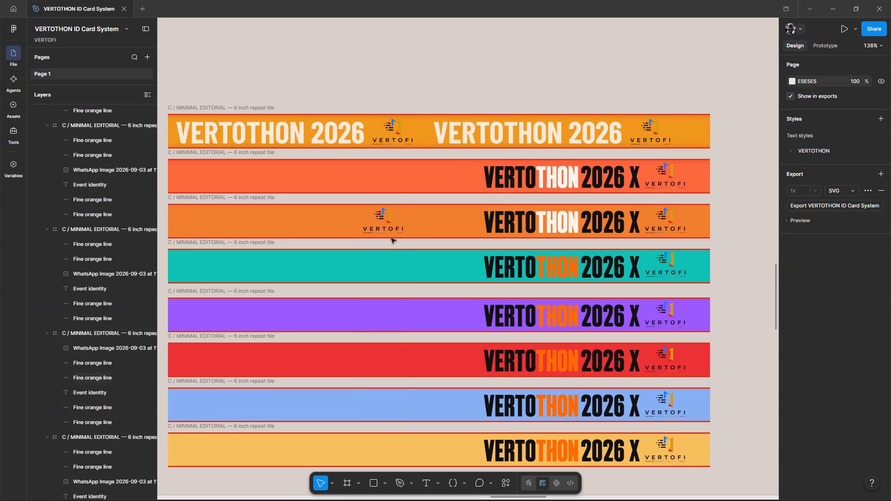
pyautogui.click(390, 223)
pyautogui.press('Delete')
# Duplicate the topmost strip's first cream wordmark-and-logo pair into the coral strip's empty first half, vertically centred and aligned with the pair above.
pyautogui.click(282, 131)
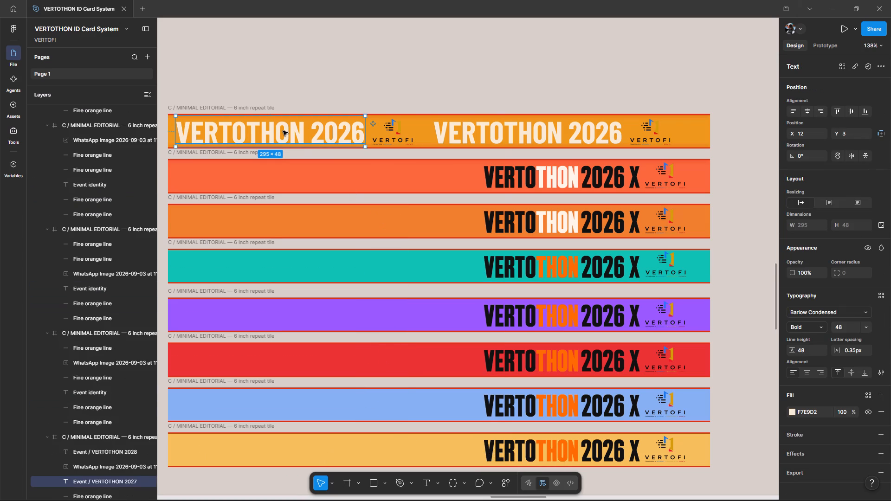
pyautogui.keyDown('shift'); pyautogui.click(384, 130); pyautogui.keyUp('shift')
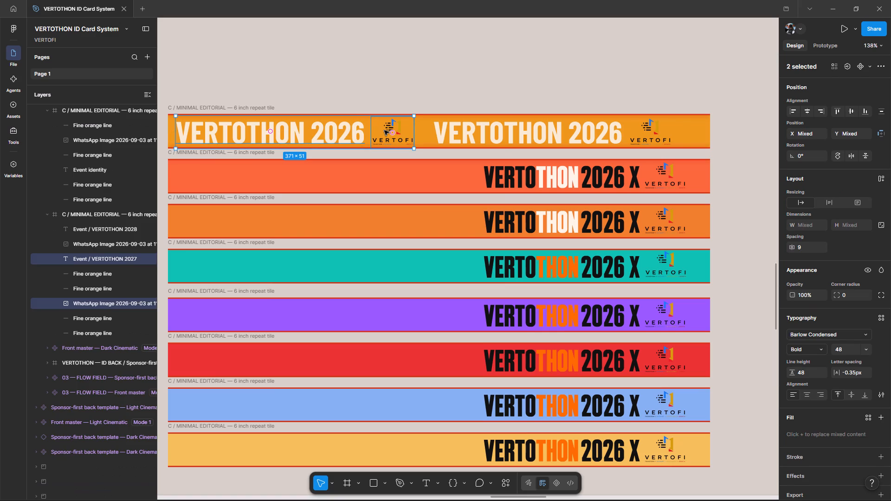
pyautogui.hotkey('ctrl', 'v')
pyautogui.moveTo(384, 130); pyautogui.dragTo(389, 174)
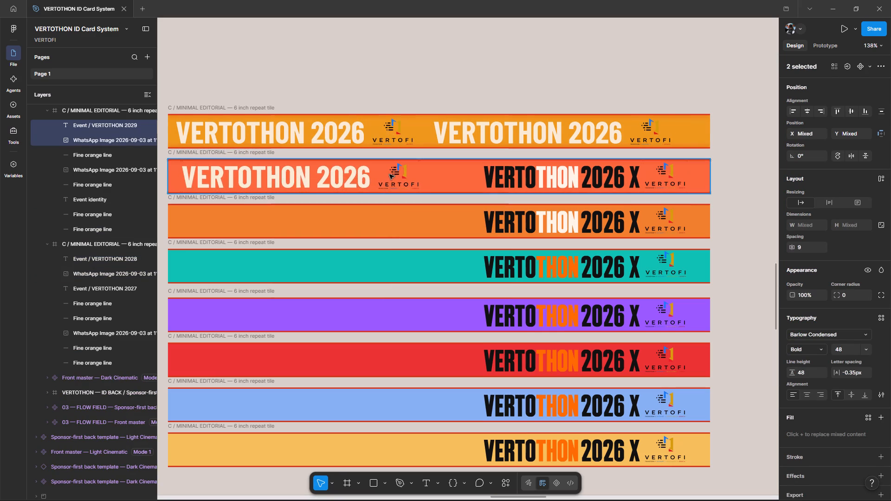
pyautogui.moveTo(389, 174); pyautogui.dragTo(386, 175)
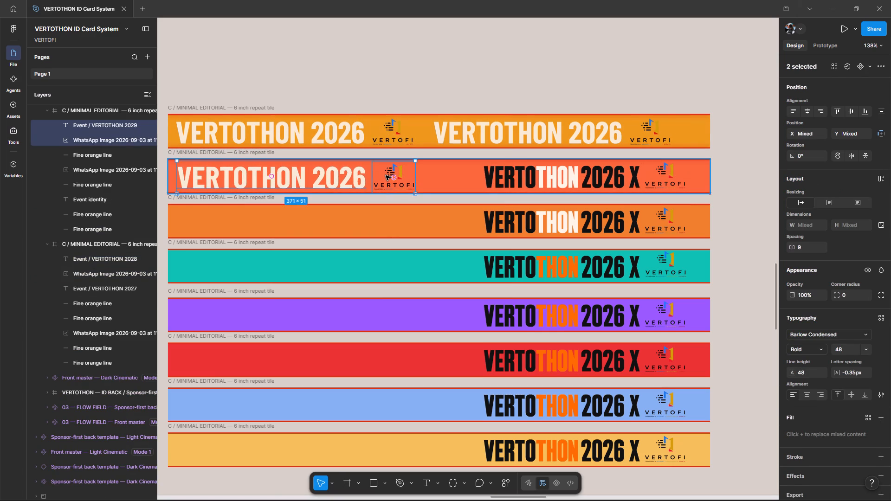
pyautogui.moveTo(386, 175); pyautogui.dragTo(385, 174)
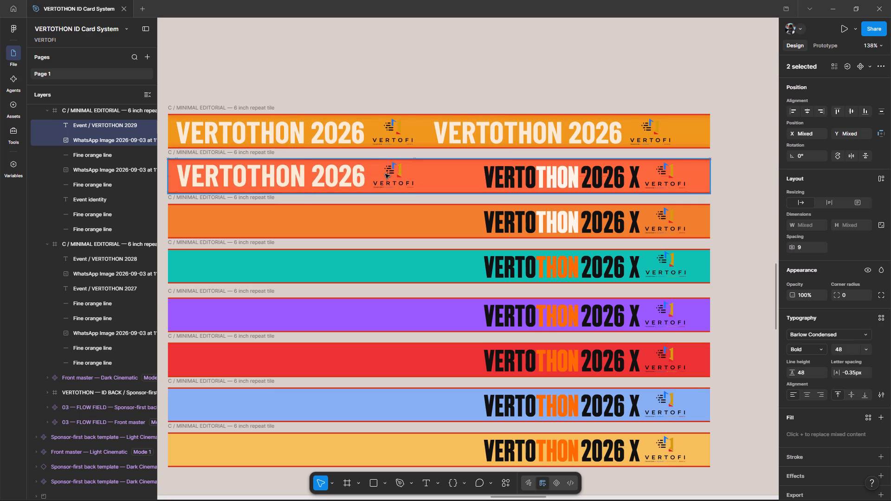
pyautogui.moveTo(385, 174); pyautogui.dragTo(385, 174)
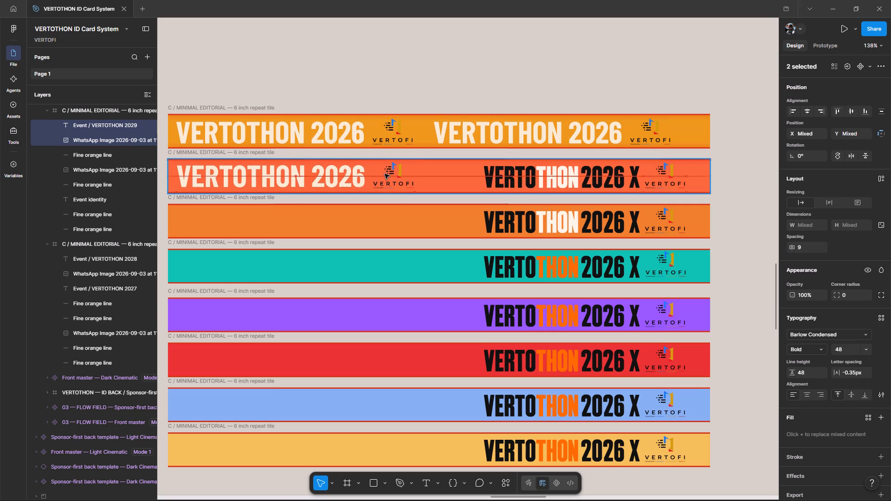
pyautogui.moveTo(385, 174); pyautogui.dragTo(384, 174)
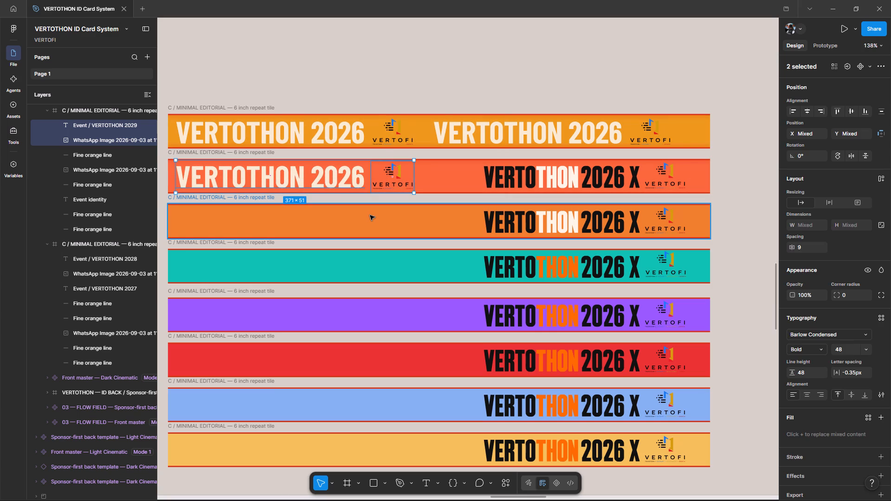
# Place a copy of the cream VERTOTHON 2026 wordmark and VERTOFI logo in the empty first half of the orange strip below the coral one.
pyautogui.hotkey('ctrl', 'v')
pyautogui.moveTo(369, 180); pyautogui.dragTo(368, 207)
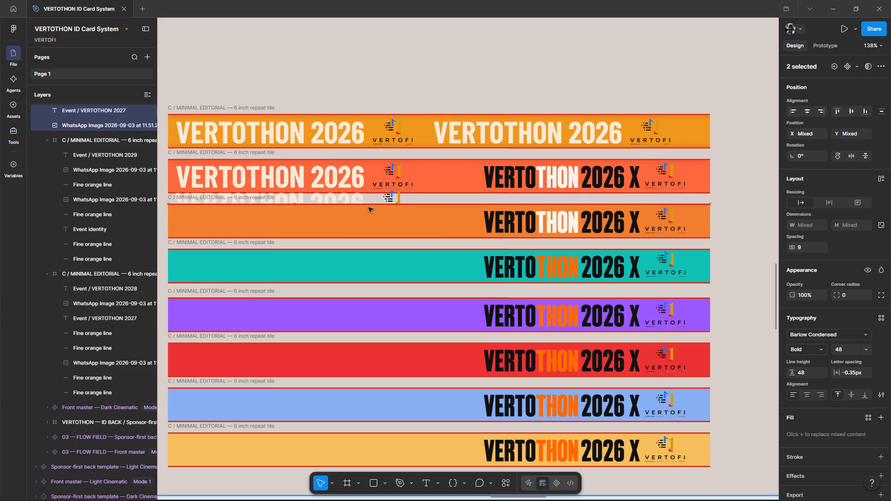
pyautogui.moveTo(368, 207); pyautogui.dragTo(368, 224)
pyautogui.click(368, 224)
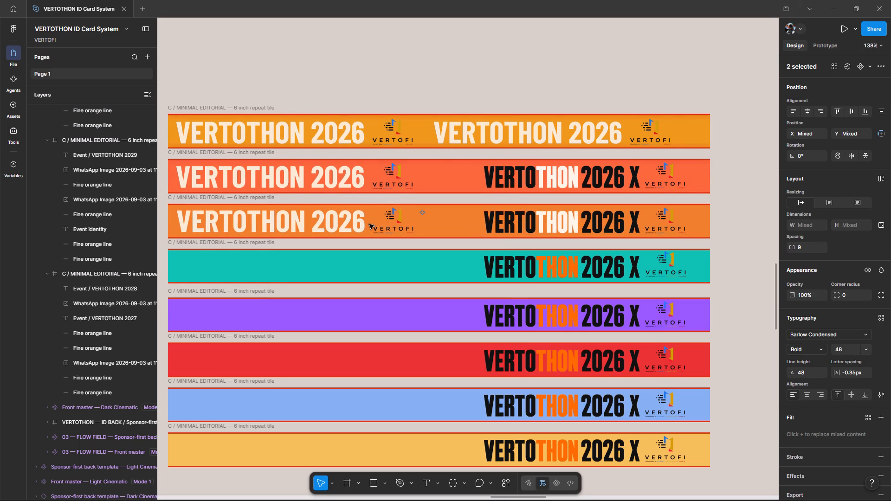
# Place a copy of the cream wordmark-and-logo pair in the teal strip's empty first half, vertically centred and in line with the pairs above.
pyautogui.hotkey('ctrl', 'v')
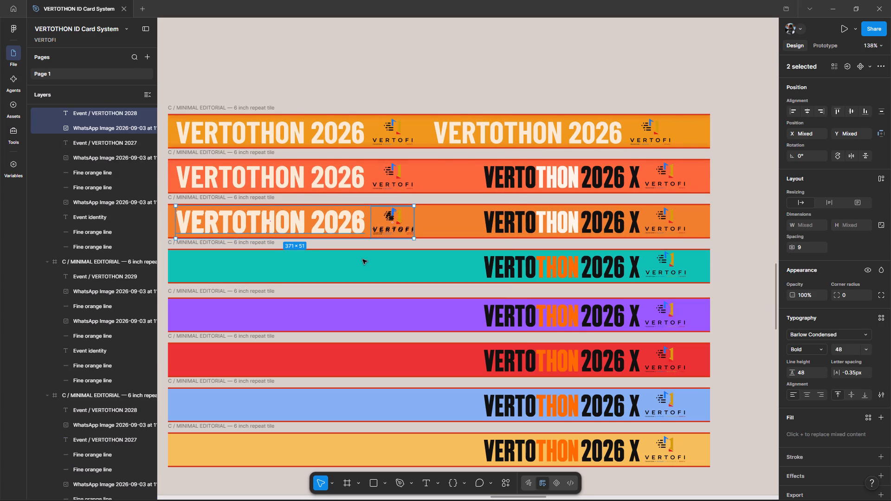
pyautogui.moveTo(360, 232); pyautogui.dragTo(357, 274)
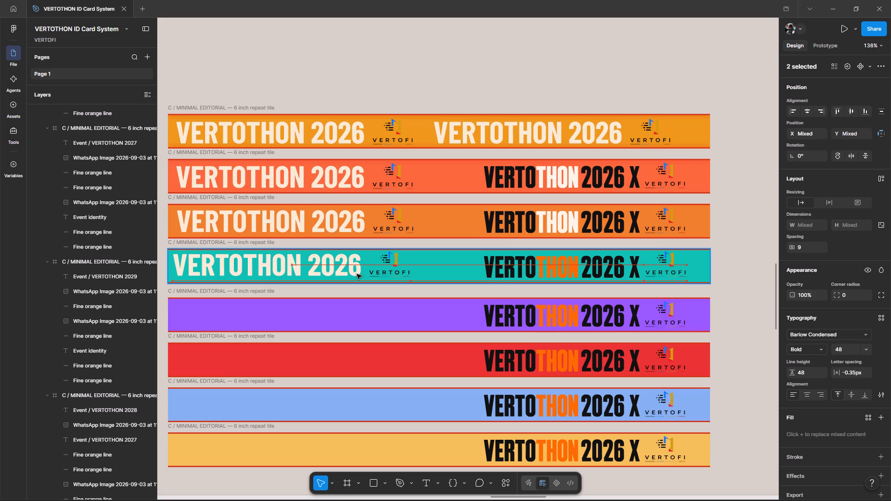
pyautogui.moveTo(357, 274); pyautogui.dragTo(359, 276)
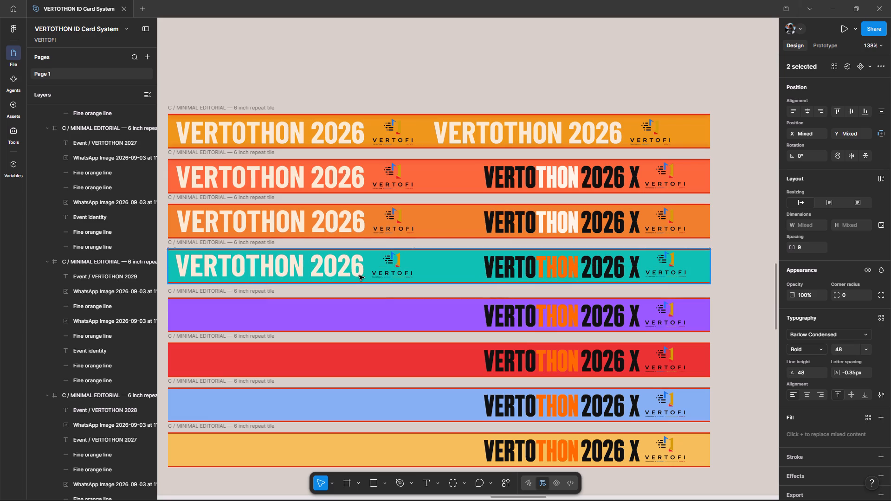
pyautogui.moveTo(359, 276); pyautogui.dragTo(359, 276)
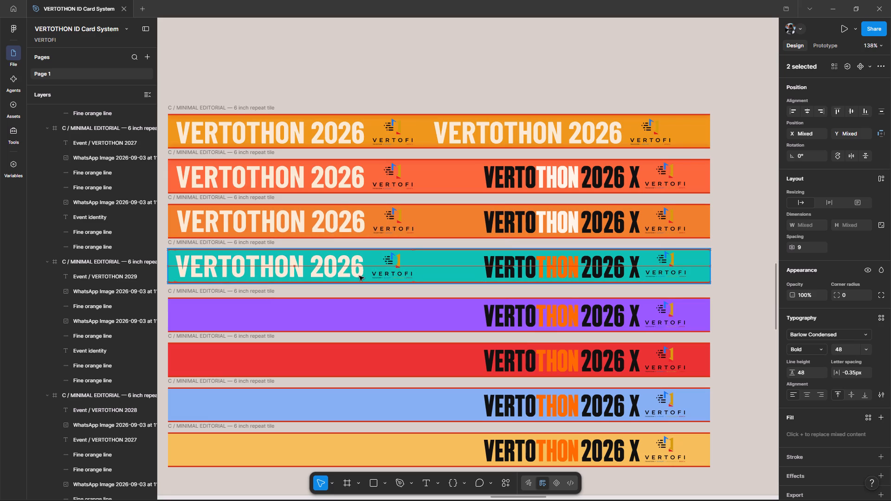
pyautogui.moveTo(359, 276); pyautogui.dragTo(359, 276)
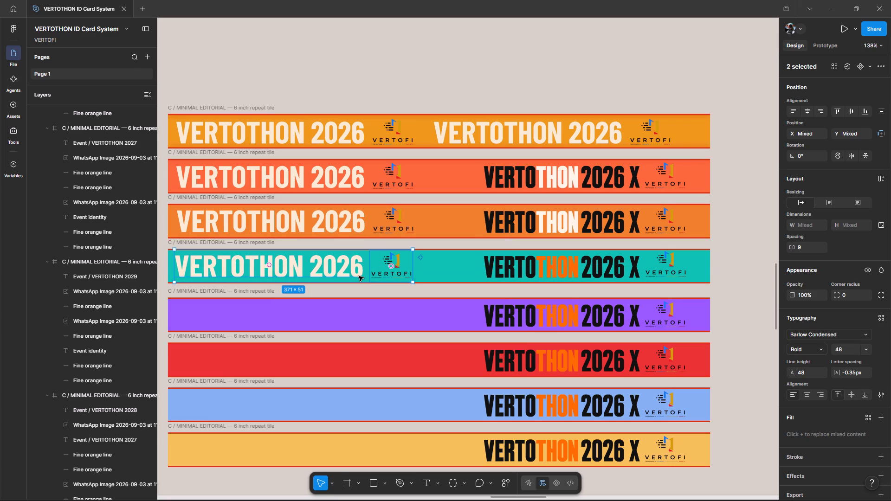
pyautogui.click(359, 276)
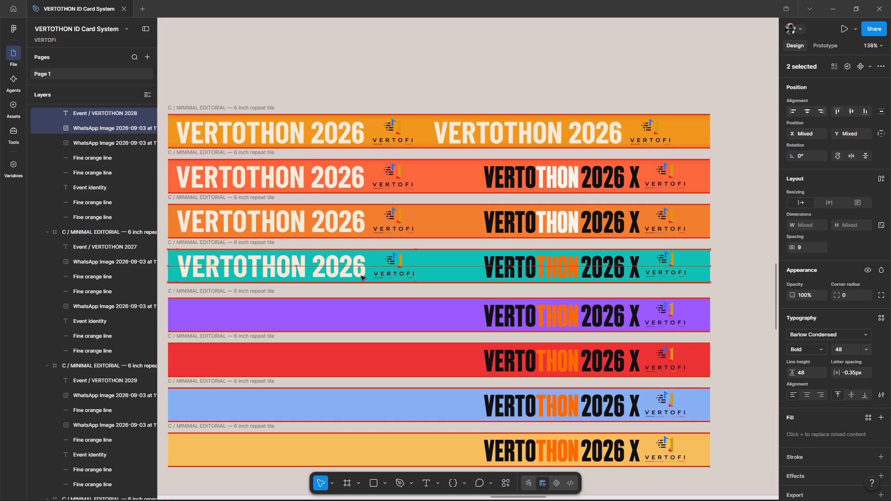
# Duplicate the teal strip's cream wordmark-and-logo pair into the purple strip's empty first half, vertically centred and near the strip's start.
pyautogui.scroll(-1, 361, 276)
pyautogui.hotkey('ctrl', 'c')
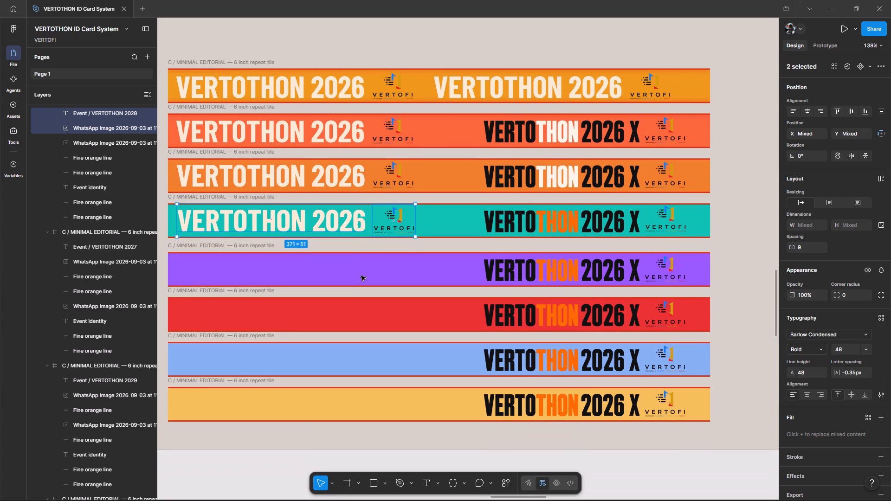
pyautogui.hotkey('ctrl', 'v')
pyautogui.moveTo(357, 220); pyautogui.dragTo(358, 270)
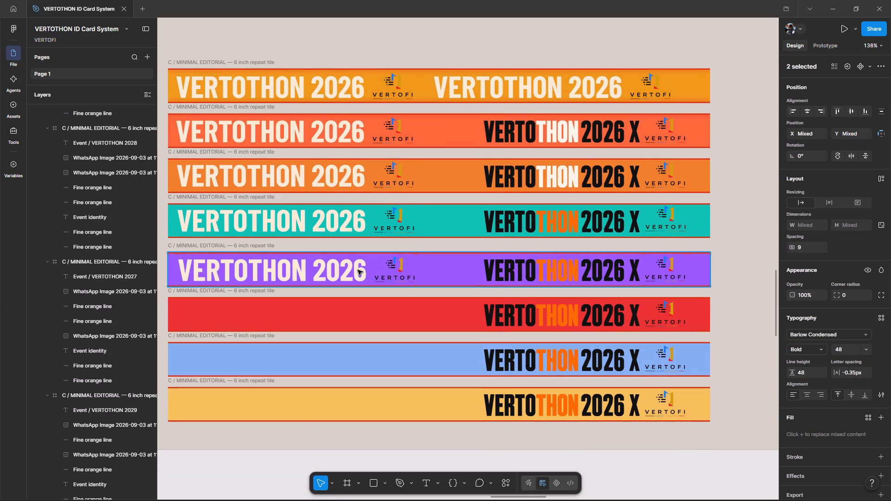
pyautogui.moveTo(358, 270); pyautogui.dragTo(355, 267)
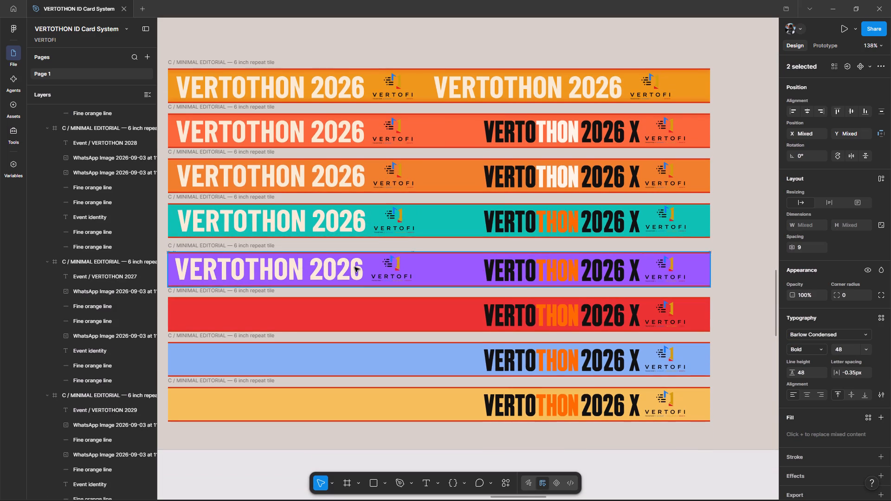
pyautogui.moveTo(355, 267); pyautogui.dragTo(353, 269)
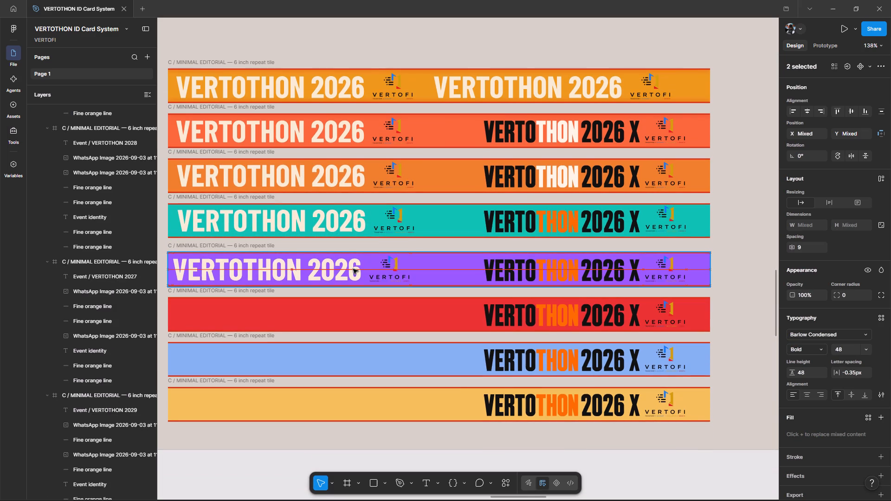
pyautogui.moveTo(353, 269); pyautogui.dragTo(355, 269)
# Duplicate the purple strip's cream wordmark-and-logo pair into the red strip's empty first half, vertically centred in the strip.
pyautogui.scroll(-1, 355, 269)
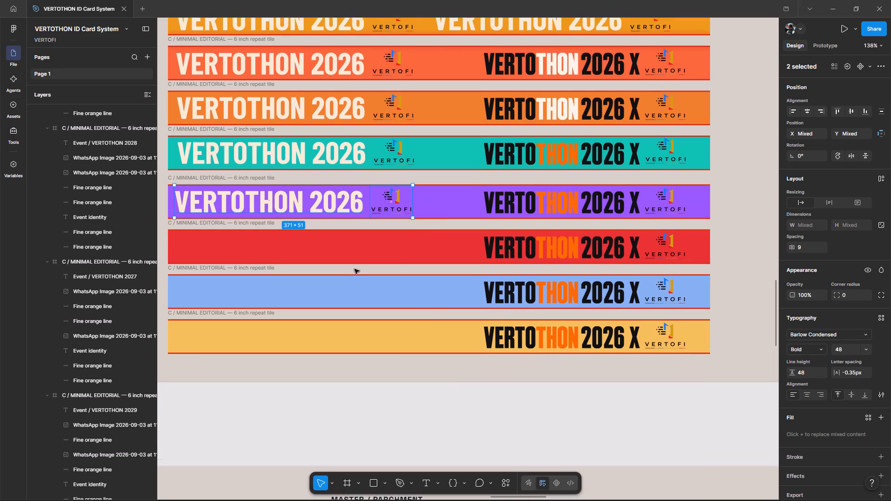
pyautogui.scroll(-1, 355, 269)
pyautogui.hotkey('ctrl', 'c')
pyautogui.hotkey('ctrl', 'v')
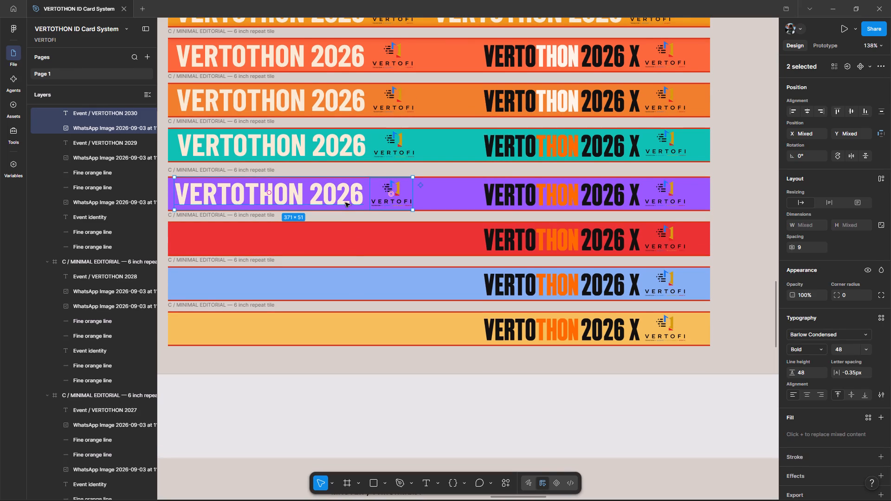
pyautogui.moveTo(344, 199); pyautogui.dragTo(343, 240)
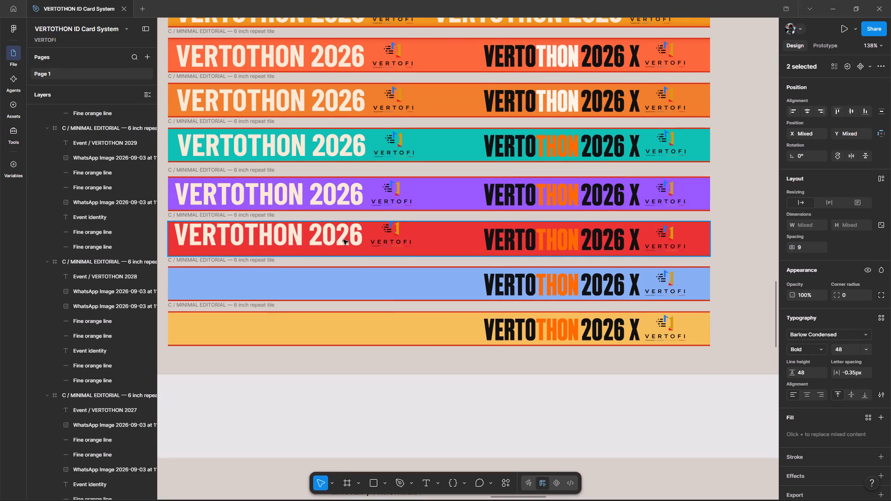
pyautogui.moveTo(343, 240); pyautogui.dragTo(343, 244)
# Duplicate the red strip's cream wordmark-and-logo pair into the light blue strip's empty first half, vertically centred and aligned with the pair above.
pyautogui.scroll(-1, 343, 244)
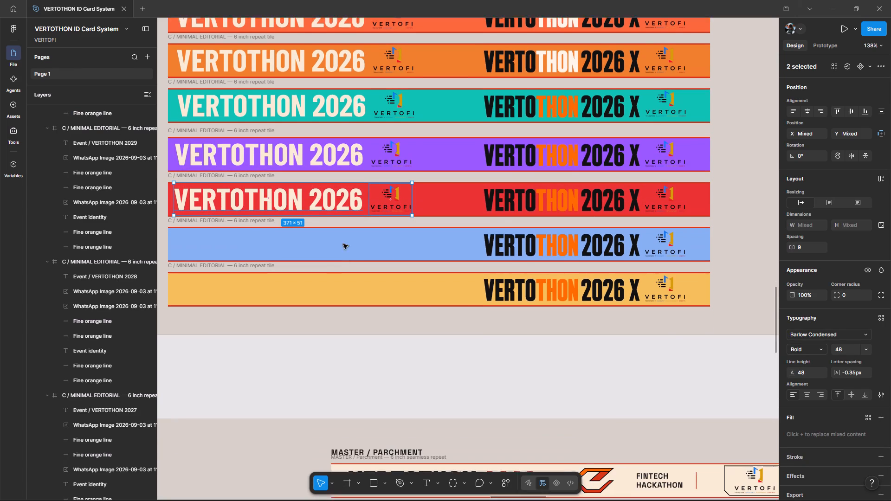
pyautogui.scroll(-1, 343, 244)
pyautogui.hotkey('ctrl', 'c')
pyautogui.hotkey('ctrl', 'v')
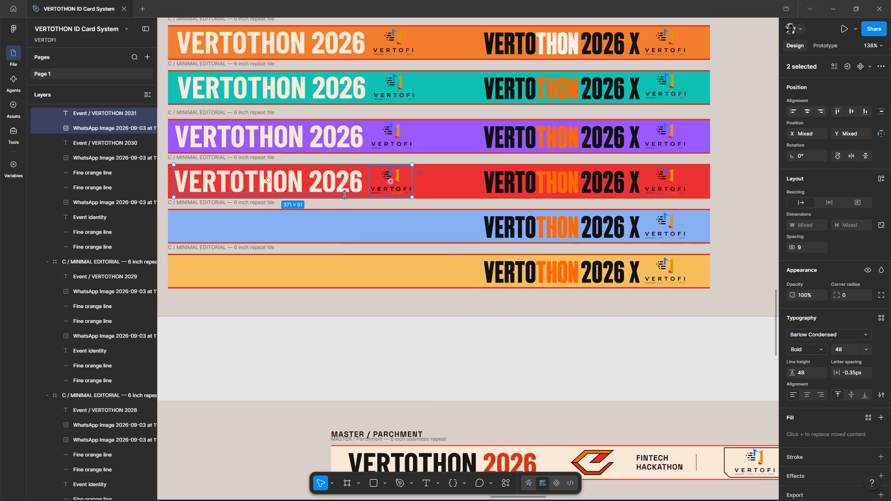
pyautogui.moveTo(344, 194); pyautogui.dragTo(346, 223)
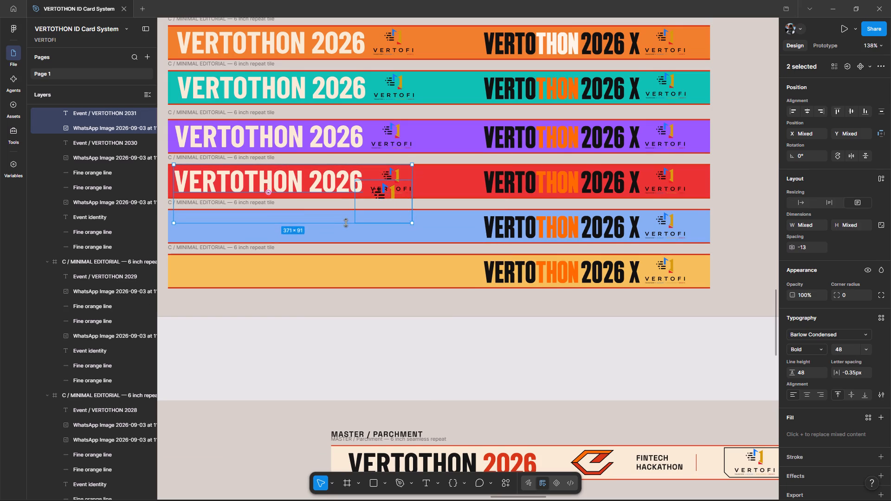
pyautogui.hotkey('ctrl', 'z')
pyautogui.moveTo(355, 191); pyautogui.dragTo(356, 233)
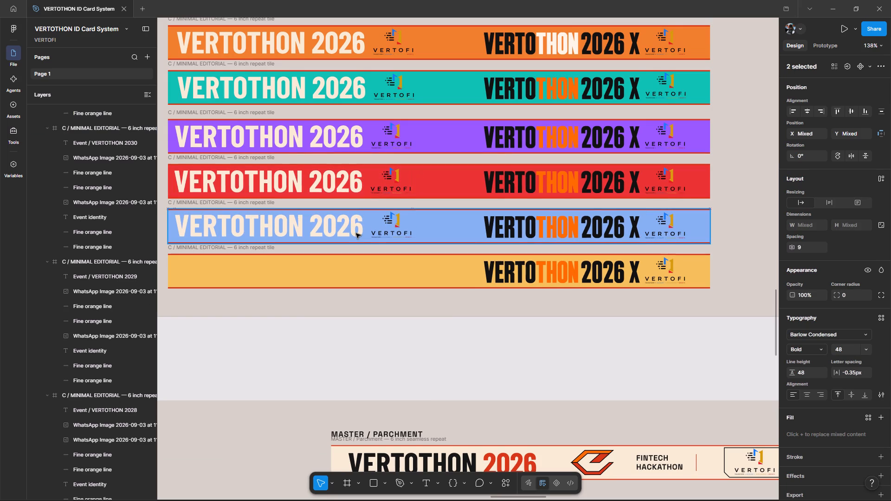
pyautogui.moveTo(356, 233); pyautogui.dragTo(355, 236)
# Duplicate the light blue strip's cream wordmark-and-logo pair into the yellow strip's empty first half, vertically centred in the strip.
pyautogui.scroll(-1, 355, 236)
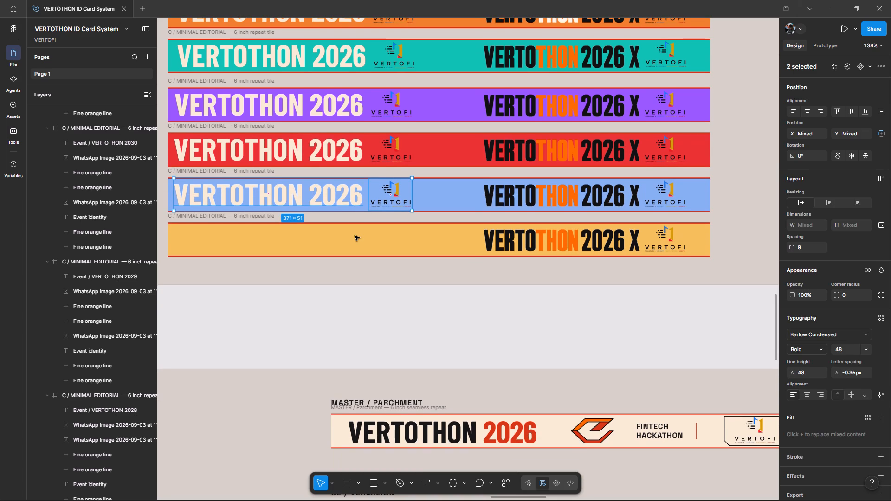
pyautogui.hotkey('ctrl', 'c')
pyautogui.hotkey('ctrl', 'v')
pyautogui.moveTo(355, 206); pyautogui.dragTo(361, 234)
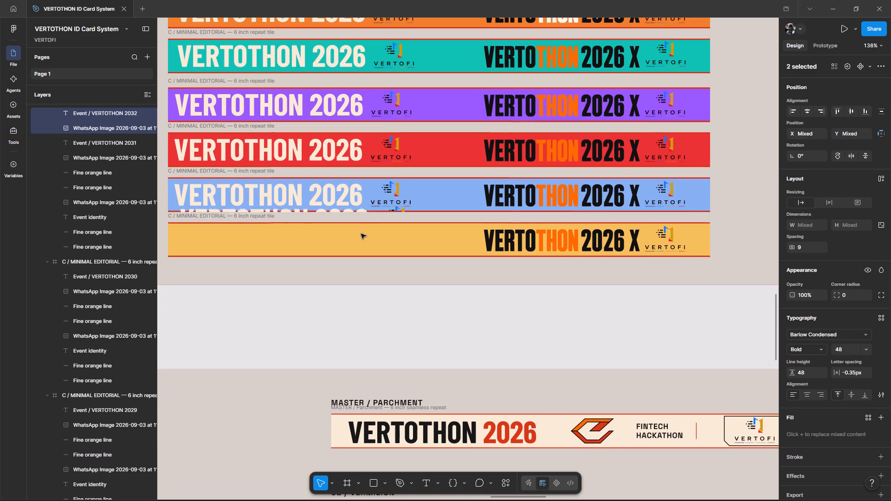
pyautogui.moveTo(361, 234); pyautogui.dragTo(356, 250)
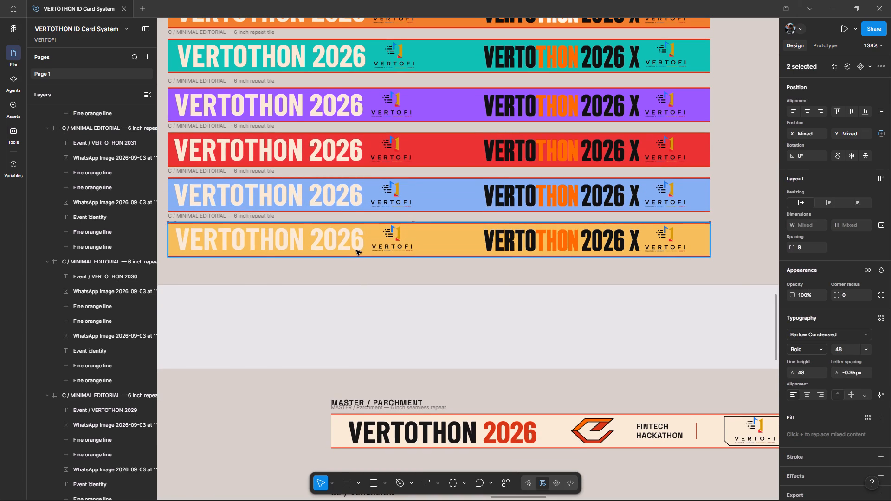
pyautogui.moveTo(356, 250); pyautogui.dragTo(356, 250)
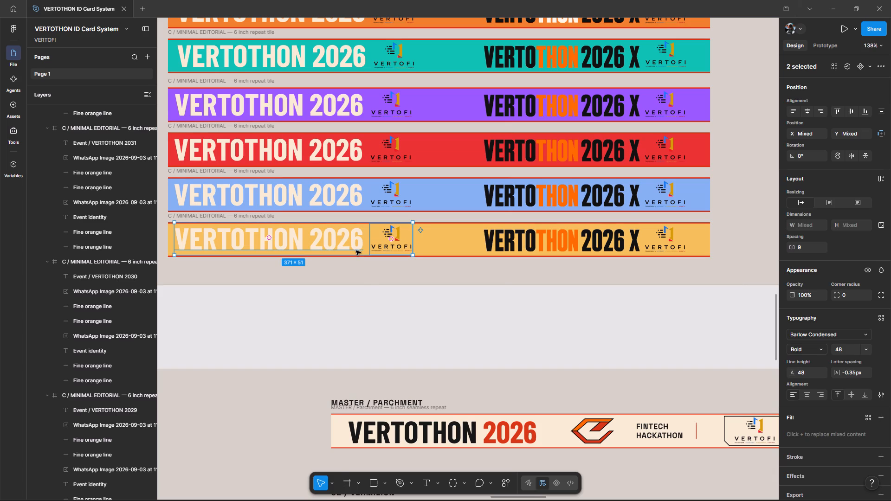
pyautogui.click(371, 292)
# Delete the old VERTOTHON 2026 X wordmark and its VERTOFI logo from the coral strip's second half.
pyautogui.hscroll(1, 371, 292)
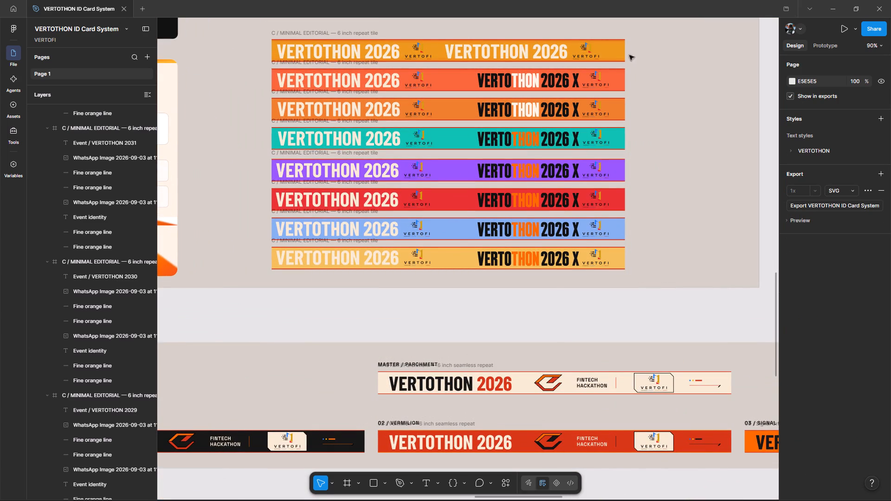
pyautogui.click(562, 83)
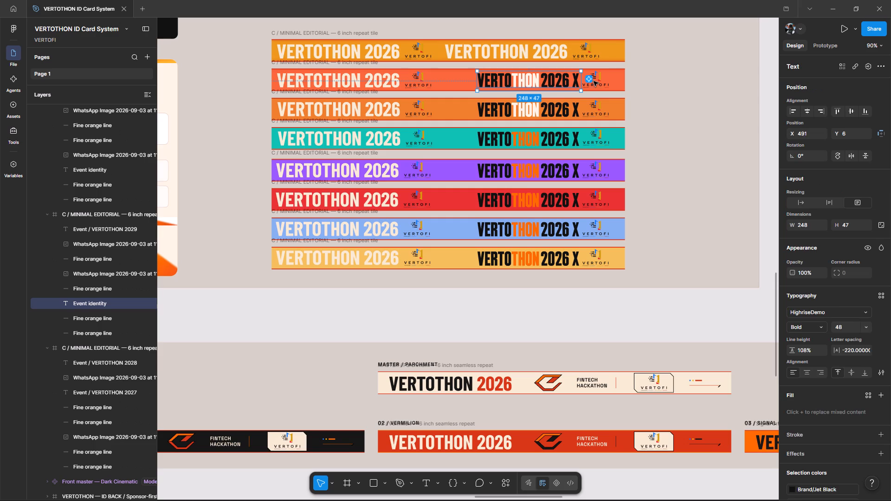
pyautogui.keyDown('shift'); pyautogui.click(594, 81); pyautogui.keyUp('shift')
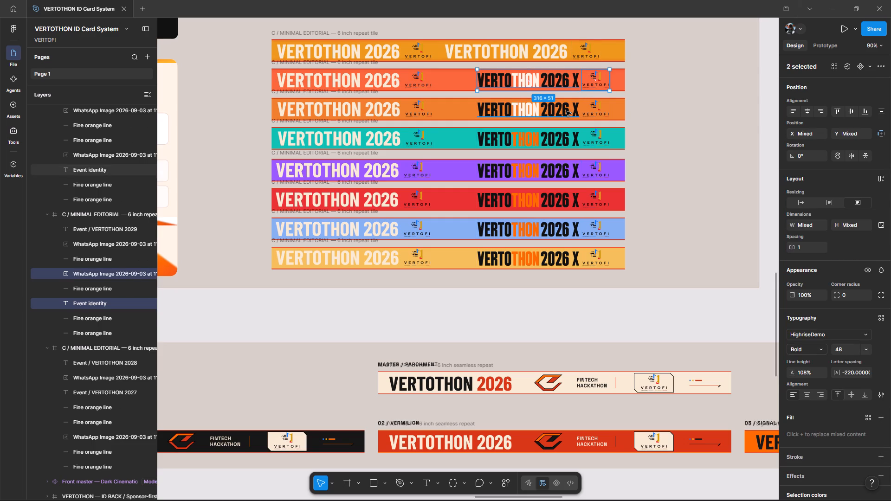
pyautogui.press('Delete')
# Delete the old VERTOTHON 2026 X wordmarks and VERTOFI logos together from the orange, teal, purple, red, light blue and yellow strips.
pyautogui.keyDown('shift'); pyautogui.click(566, 111); pyautogui.keyUp('shift')
pyautogui.keyDown('shift'); pyautogui.click(607, 112); pyautogui.keyUp('shift')
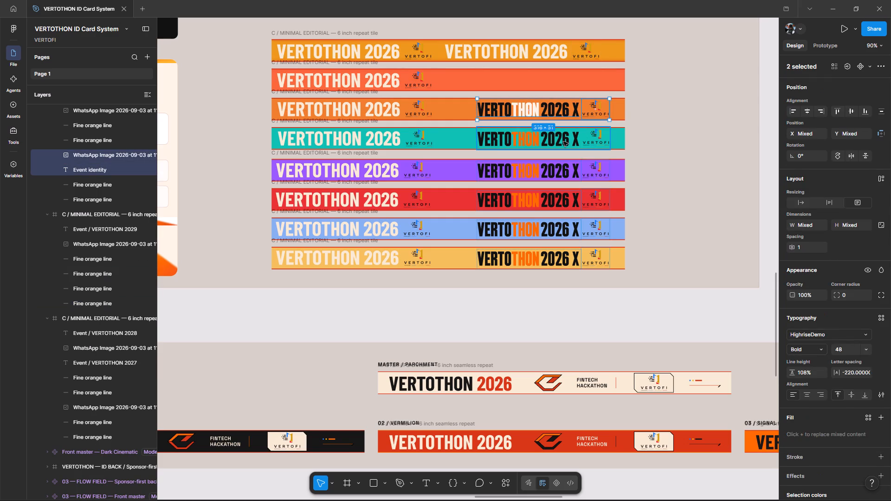
pyautogui.keyDown('shift'); pyautogui.click(559, 141); pyautogui.keyUp('shift')
pyautogui.keyDown('shift'); pyautogui.click(558, 172); pyautogui.keyUp('shift')
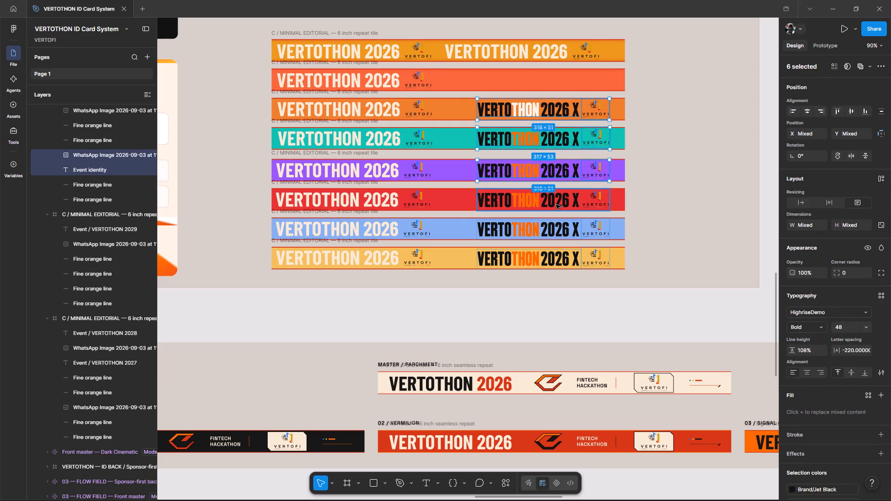
pyautogui.keyDown('shift'); pyautogui.click(556, 205); pyautogui.keyUp('shift')
pyautogui.keyDown('shift'); pyautogui.click(553, 229); pyautogui.keyUp('shift')
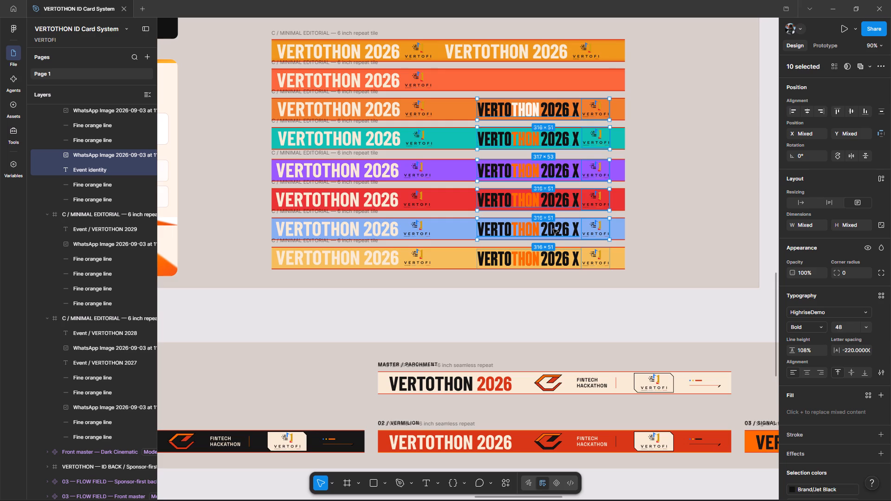
pyautogui.keyDown('shift'); pyautogui.click(552, 265); pyautogui.keyUp('shift')
pyautogui.press('Delete')
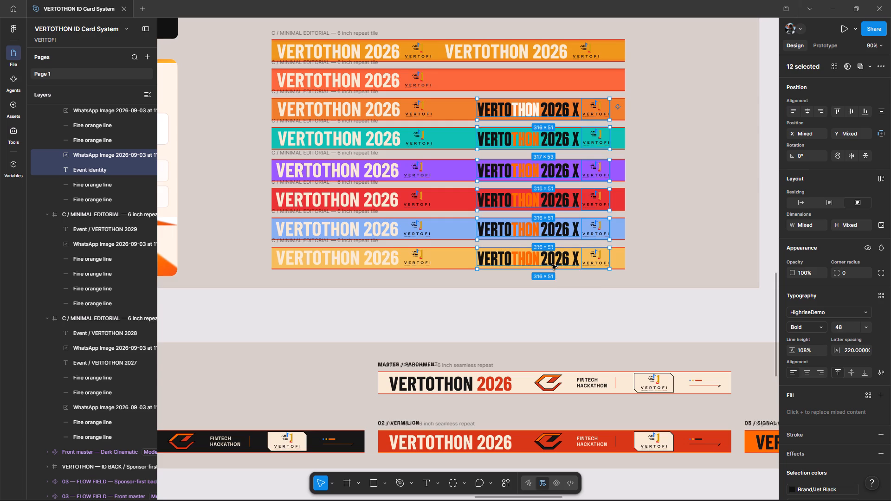